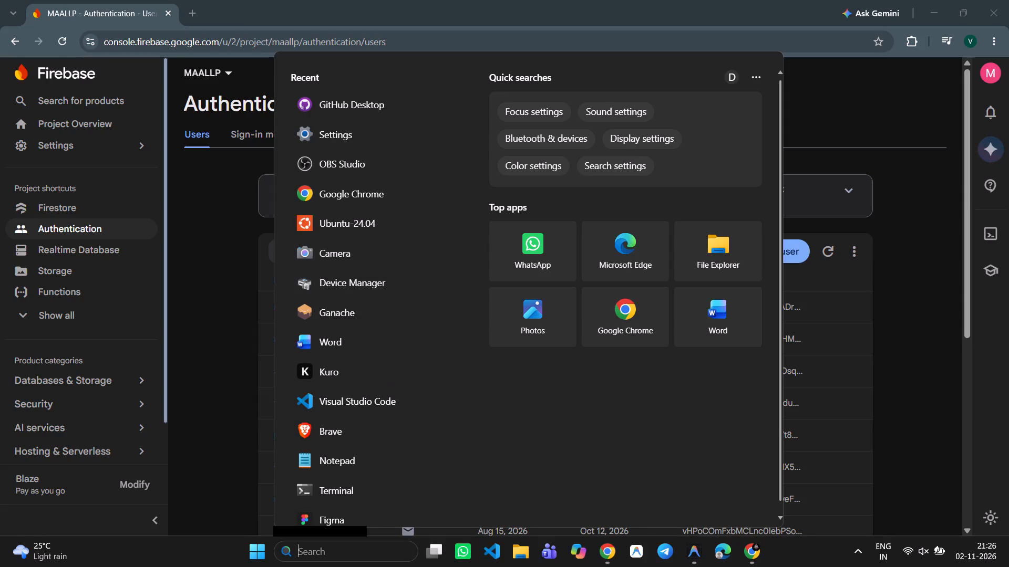
click(231, 276)
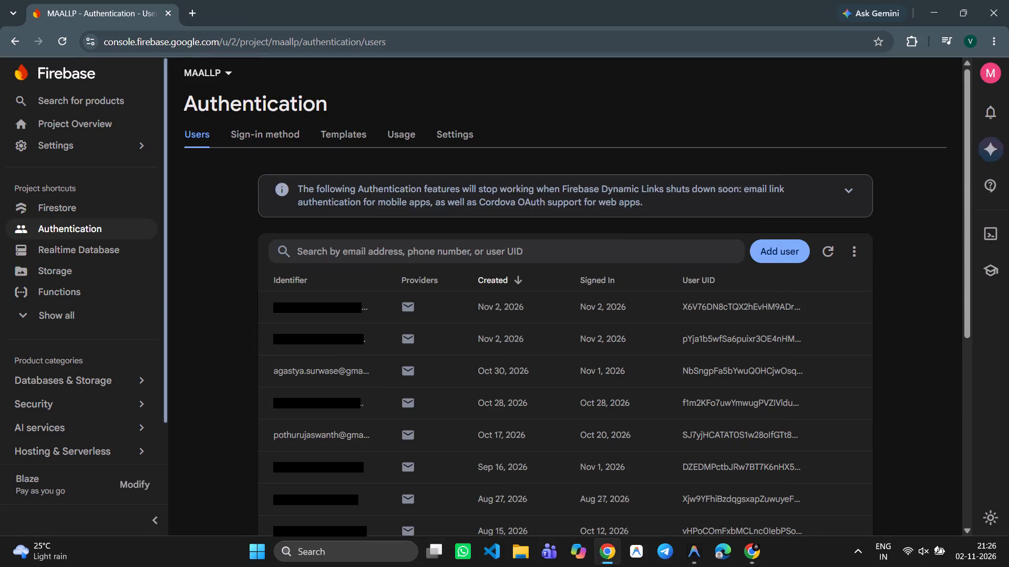
click(354, 561)
text(note)
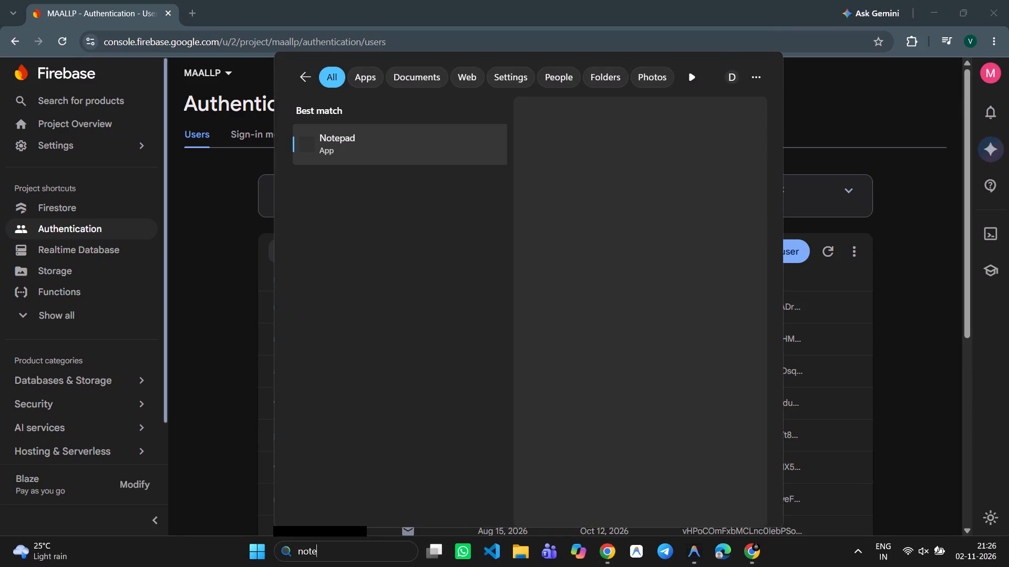
click(362, 149)
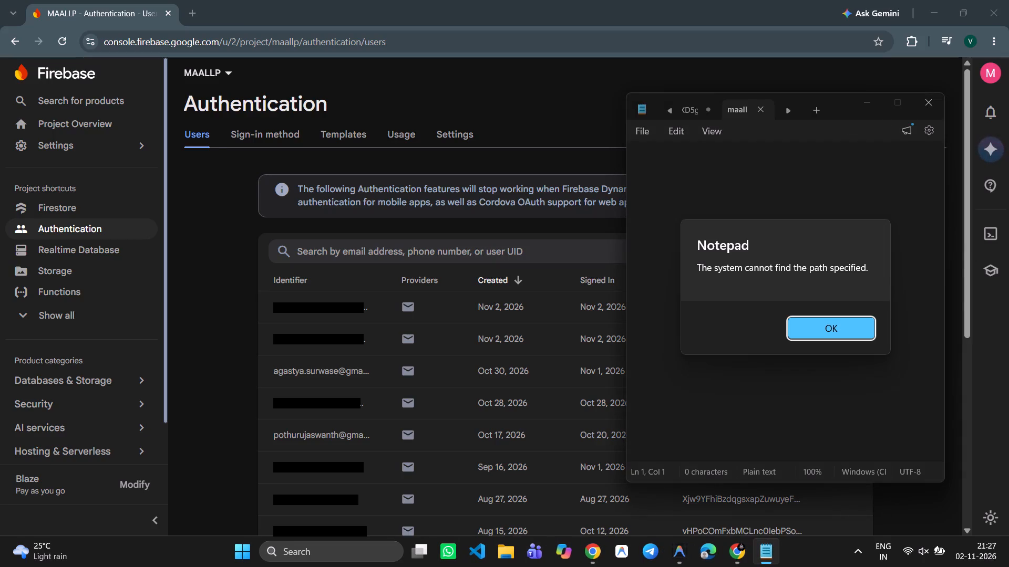
click(810, 328)
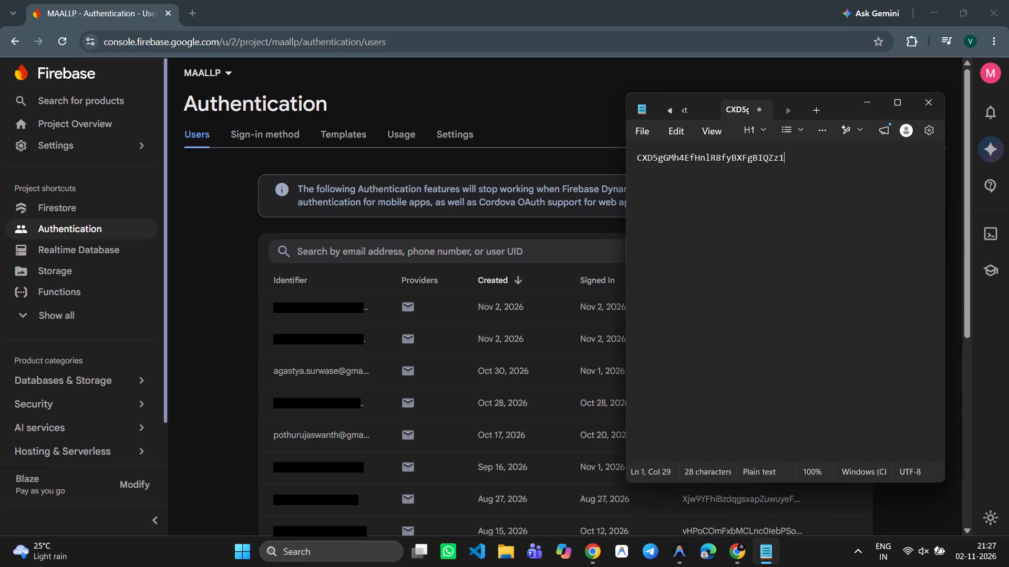
key(shift+Return)
key(shift+Return)
key(shift+Return)
key(ctrl+v)
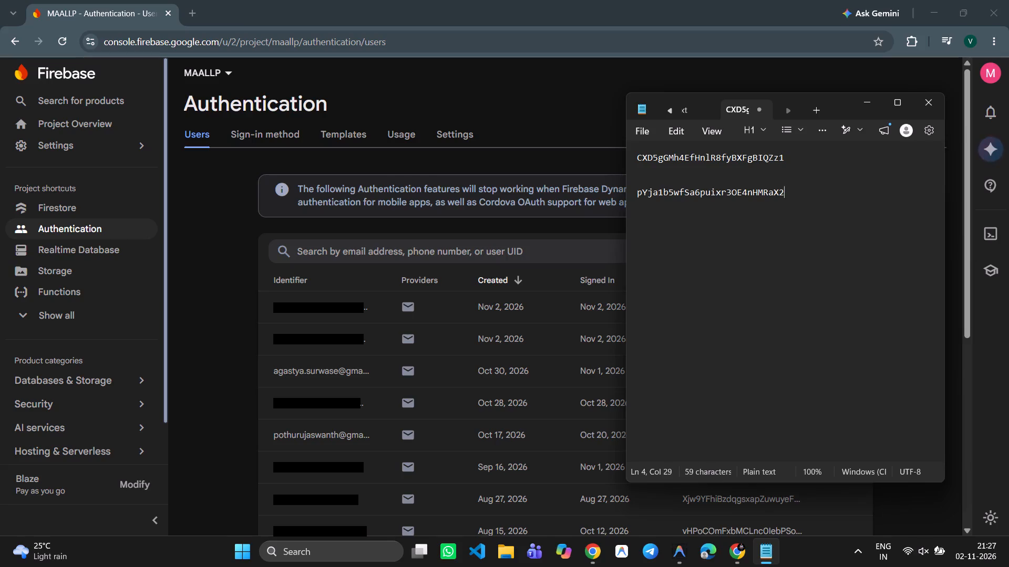
Delete the old ID on the first line of the Notepad note and minimize Notepad.
drag(793, 156, 632, 160)
key(BackSpace)
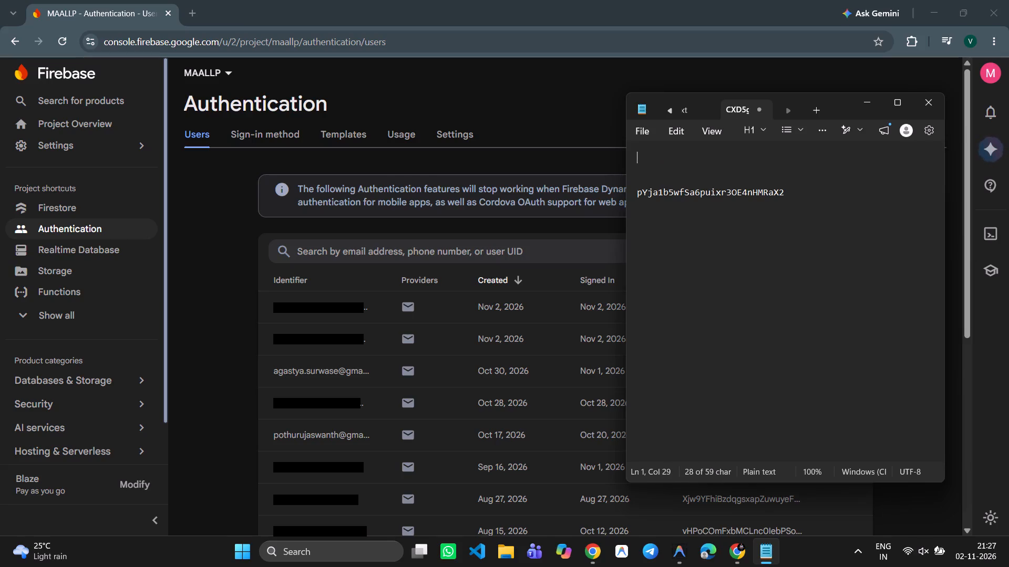
click(868, 99)
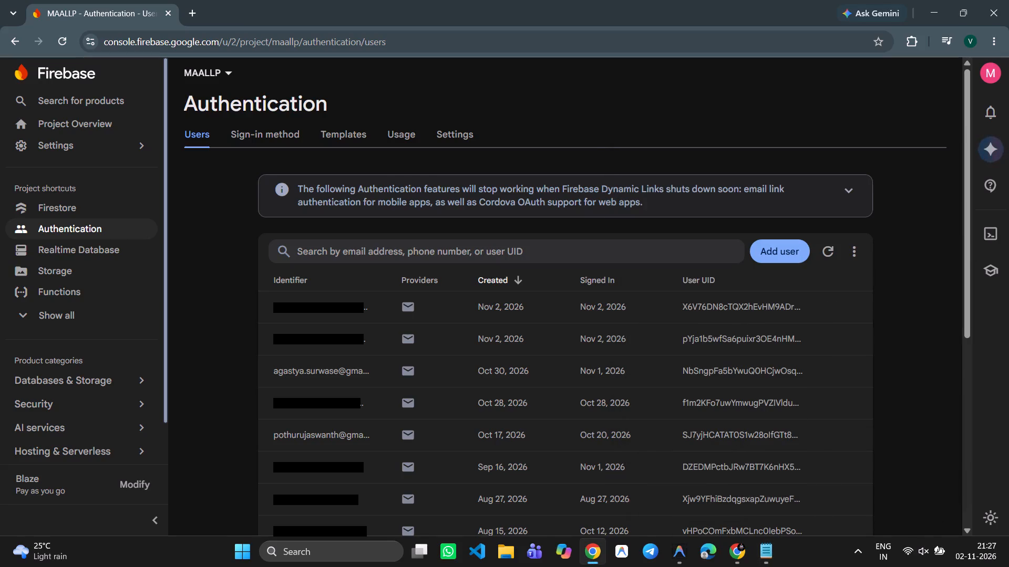
Copy the UID of the first user in the Authentication list and paste it below the other UID in Notepad.
click(834, 309)
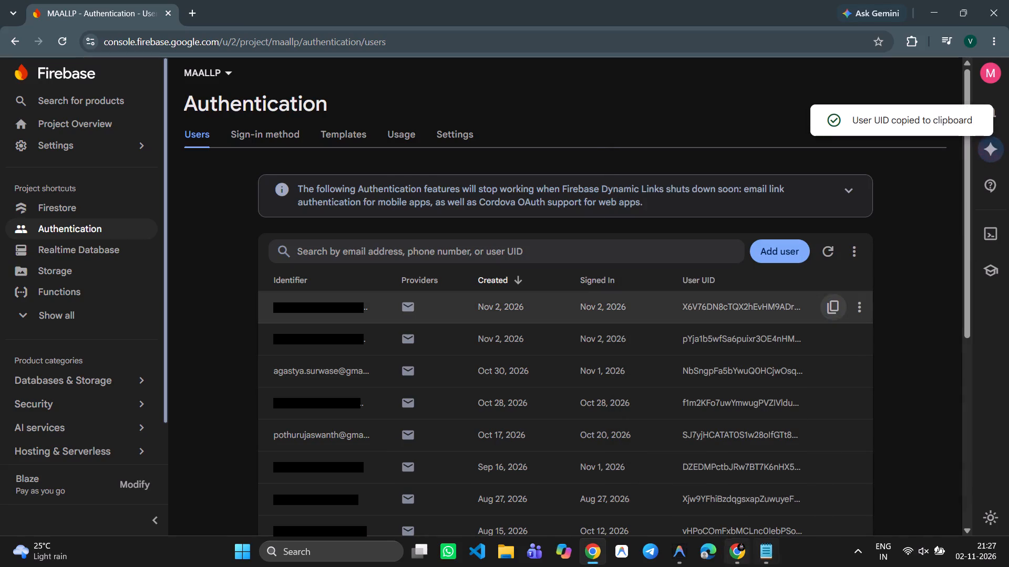
click(763, 556)
click(821, 195)
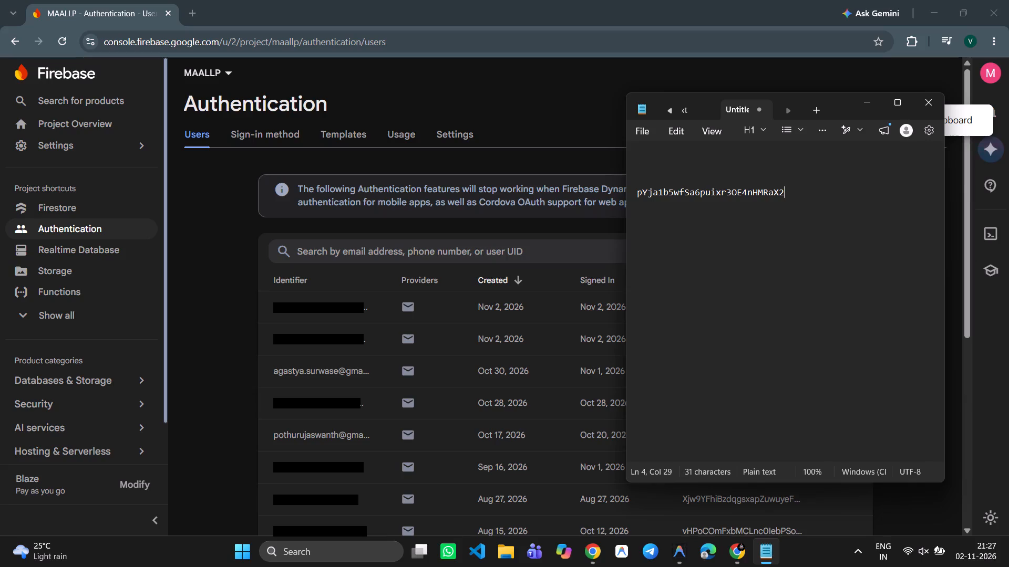
key(shift+Return)
key(shift+Return)
key(ctrl+v)
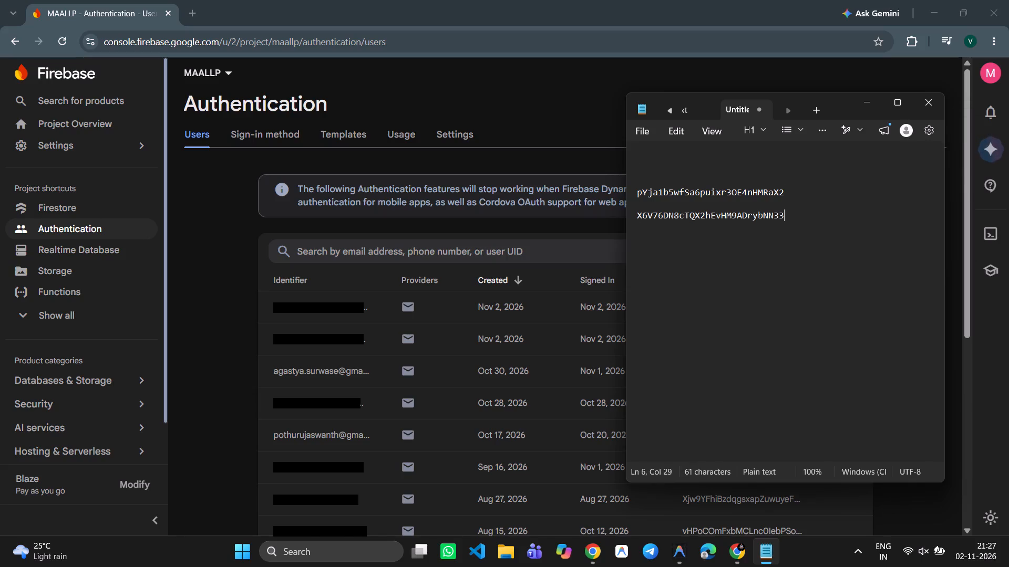
click(859, 99)
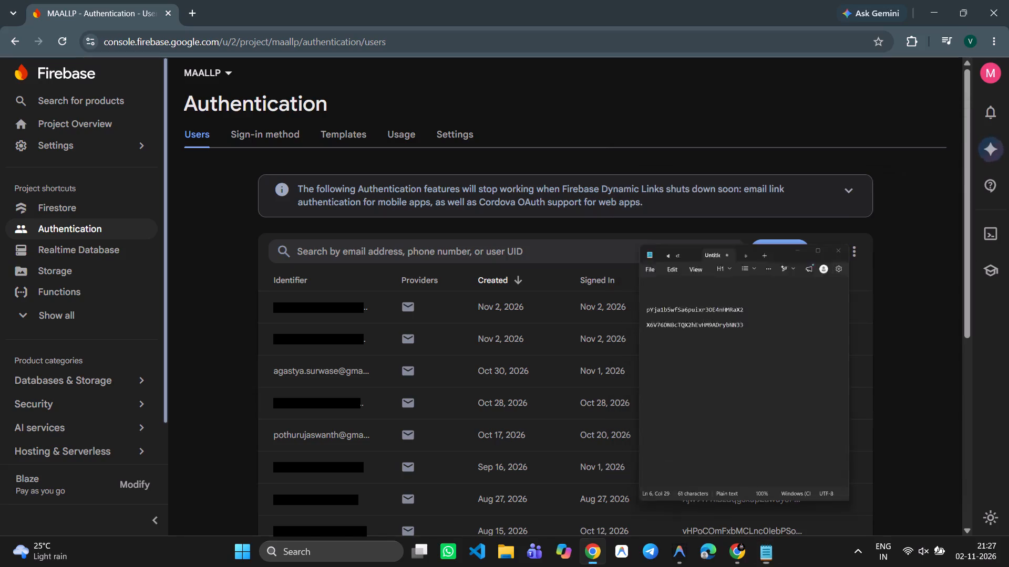
In the Realtime Database, add a child under ExchangeKeys with the second listed user's UID as key and an empty value.
click(89, 256)
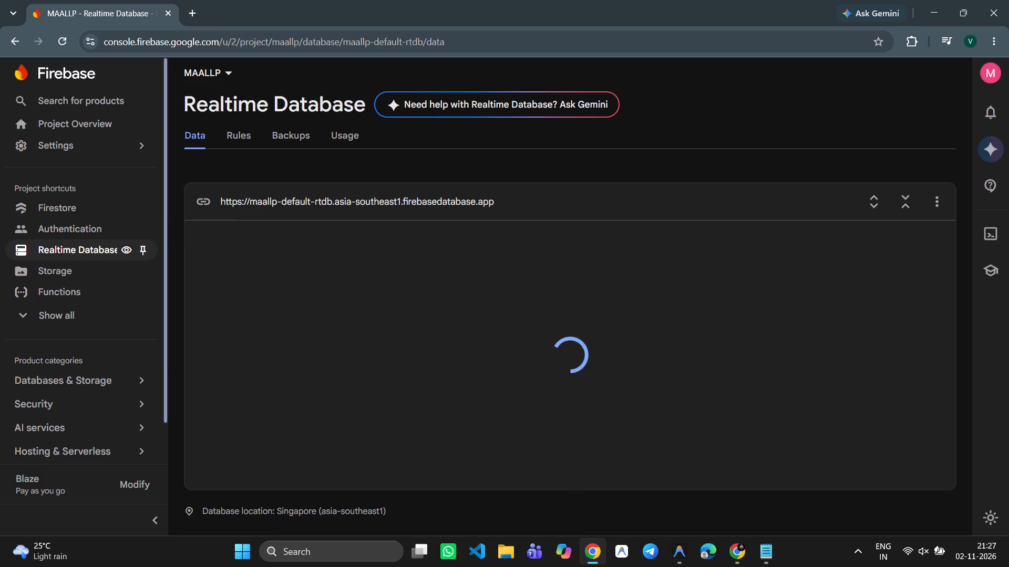
scroll(264, 409, down, 2)
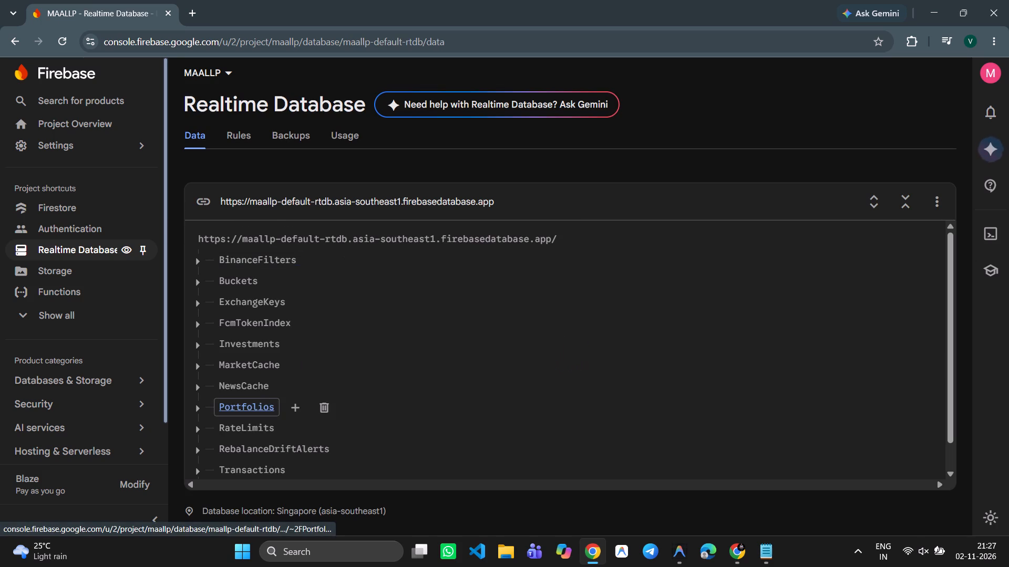
scroll(264, 409, down, 2)
scroll(264, 409, up, 1)
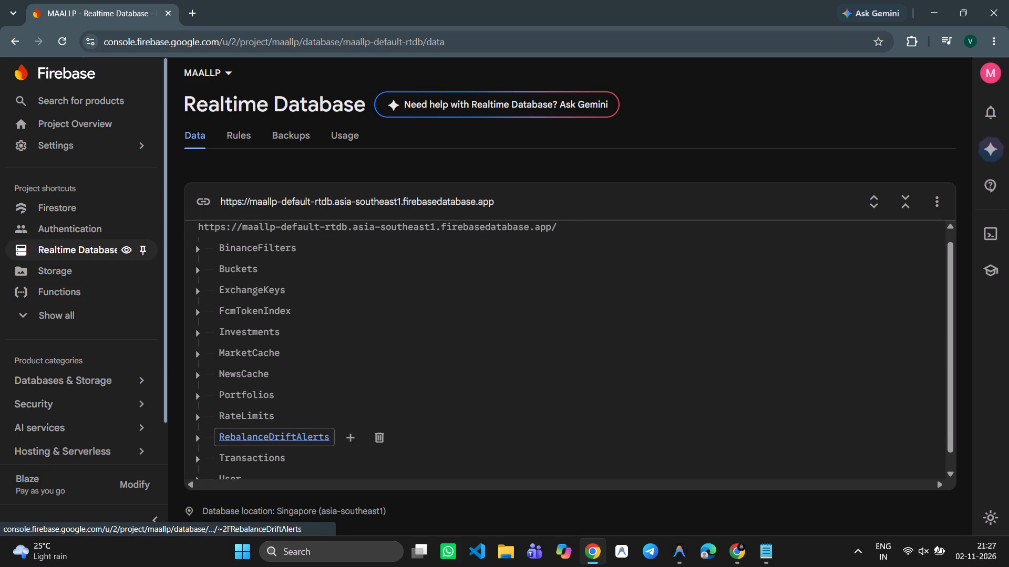
scroll(264, 409, up, 1)
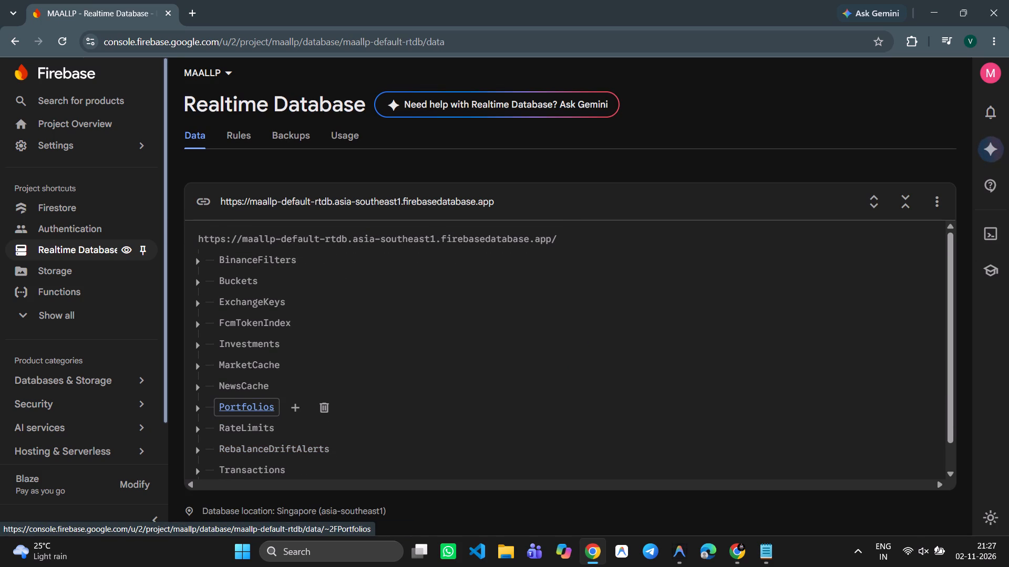
click(200, 300)
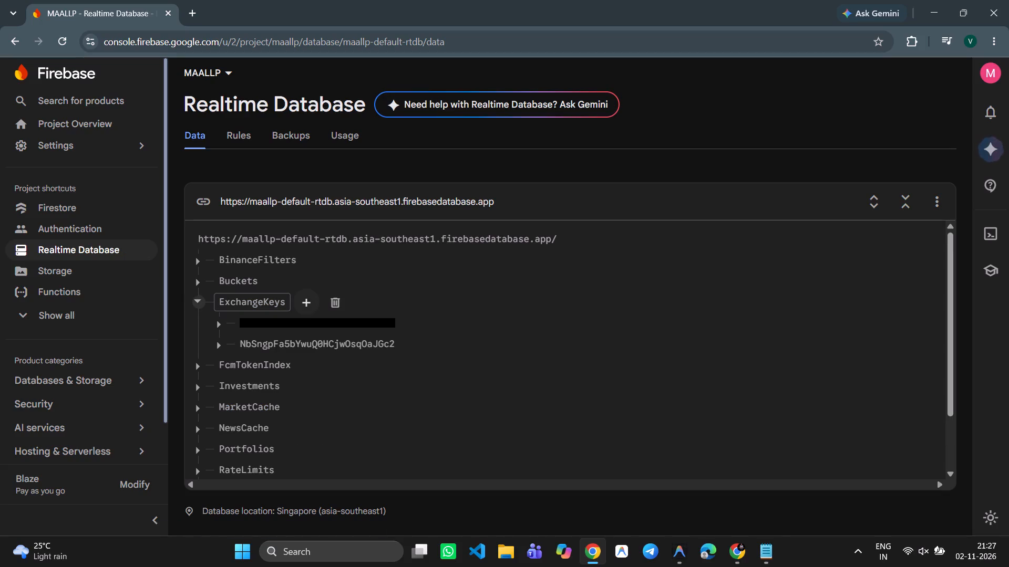
click(305, 301)
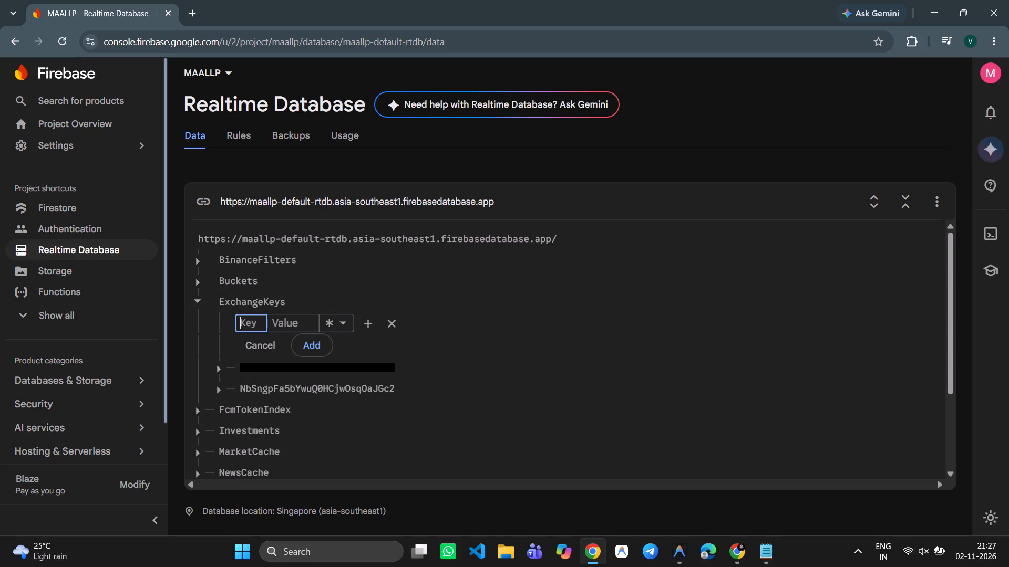
key(super+v)
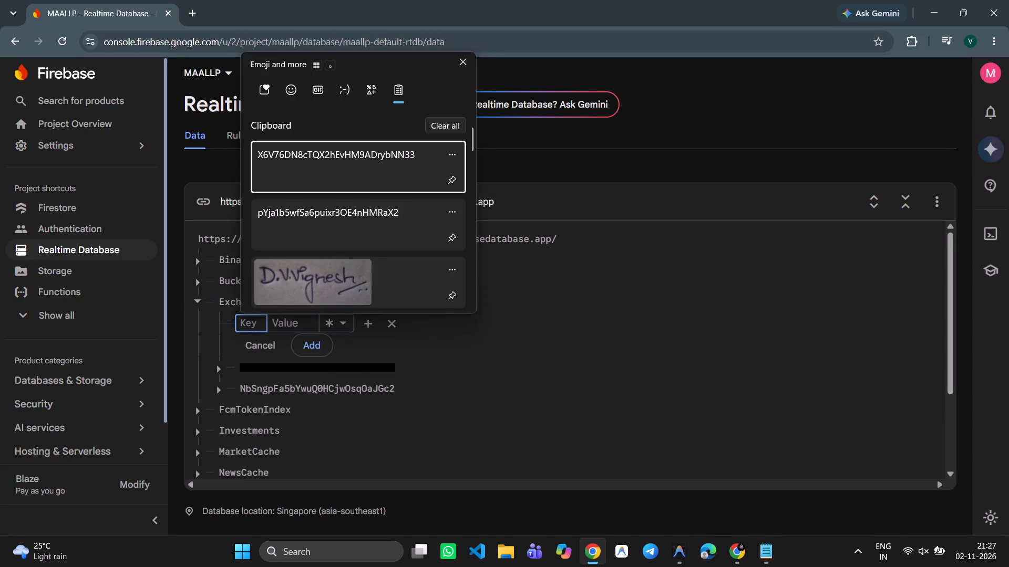
click(327, 211)
key(ctrl+v)
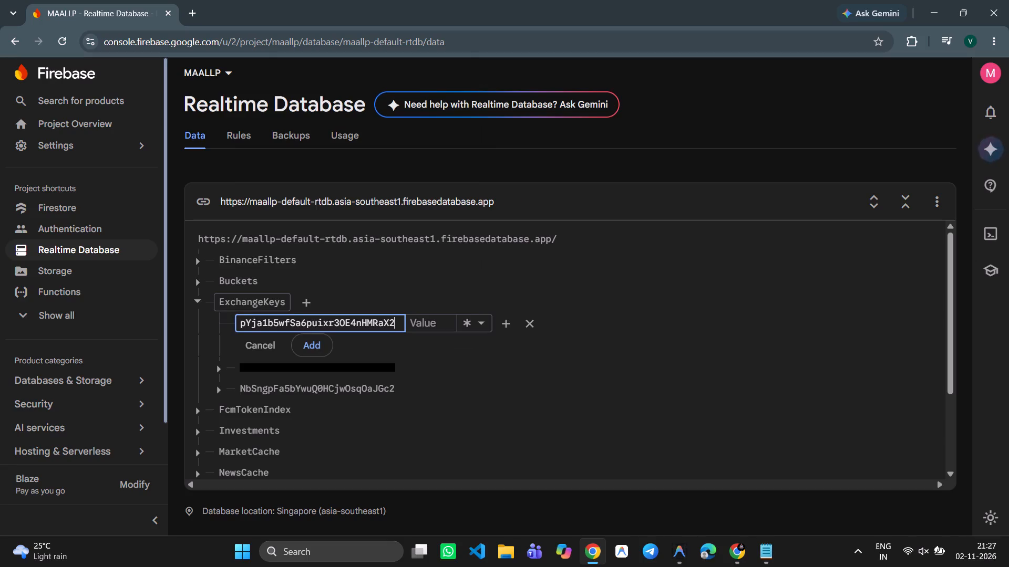
click(312, 342)
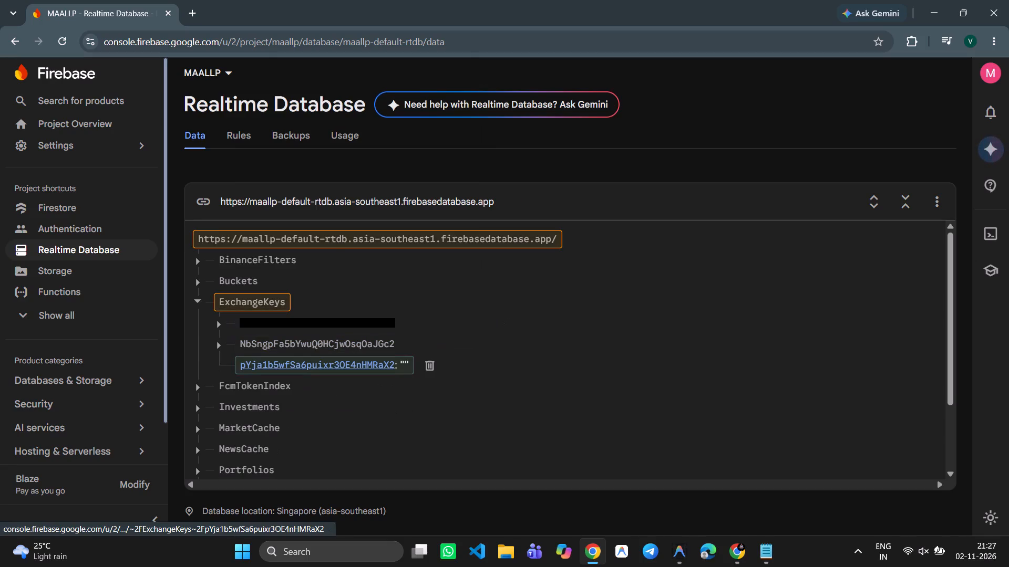
Import agastya_exchange_keys.json from the Desktop into the new UID child under ExchangeKeys.
click(301, 368)
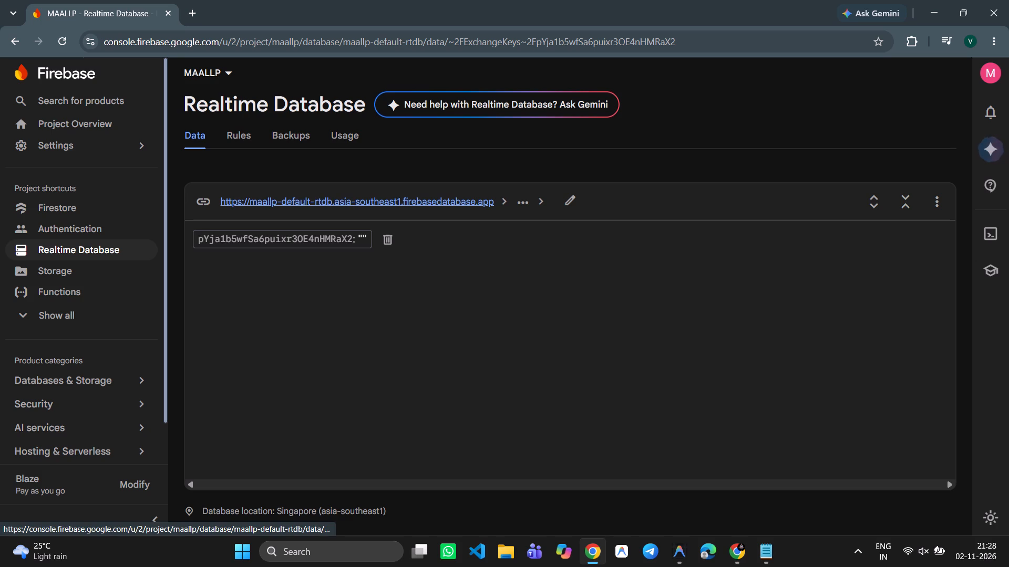
click(935, 204)
click(900, 222)
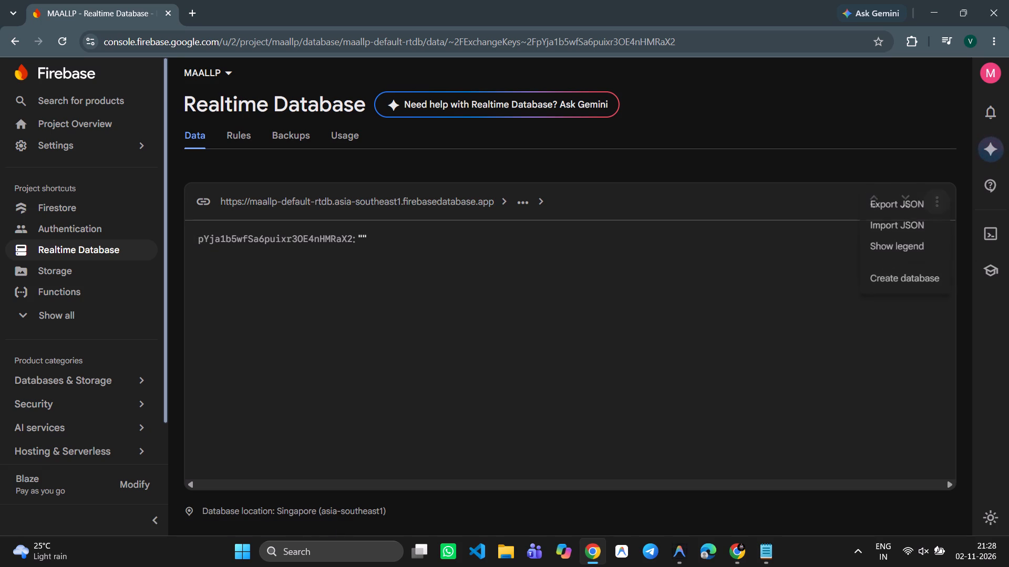
click(623, 328)
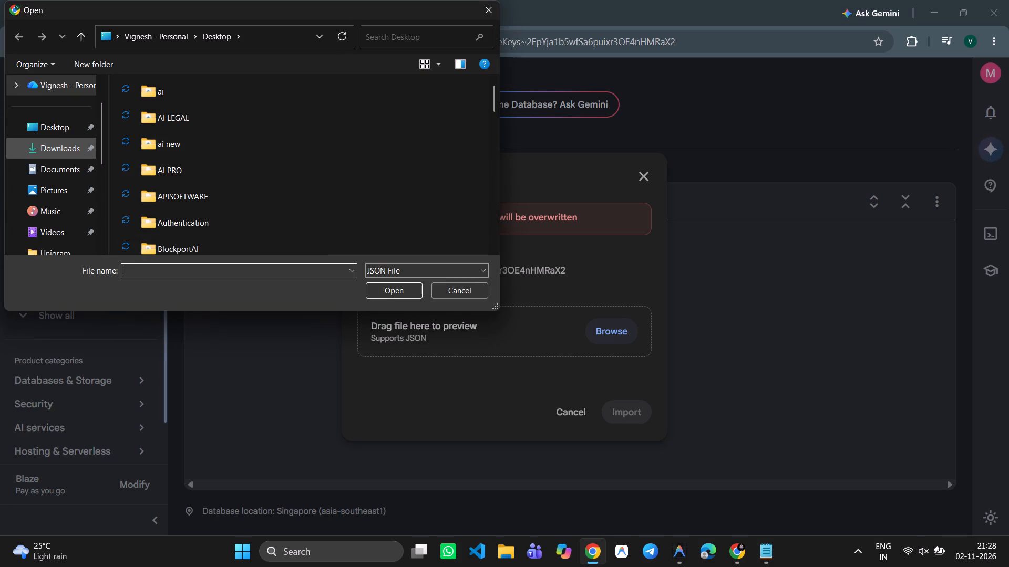
click(56, 131)
scroll(192, 156, down, 5)
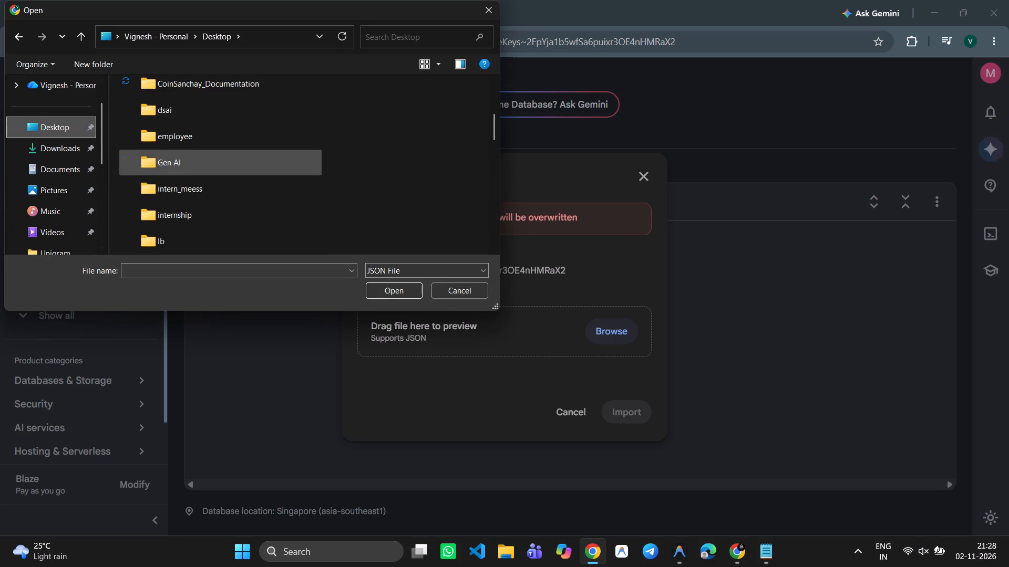
scroll(192, 156, down, 11)
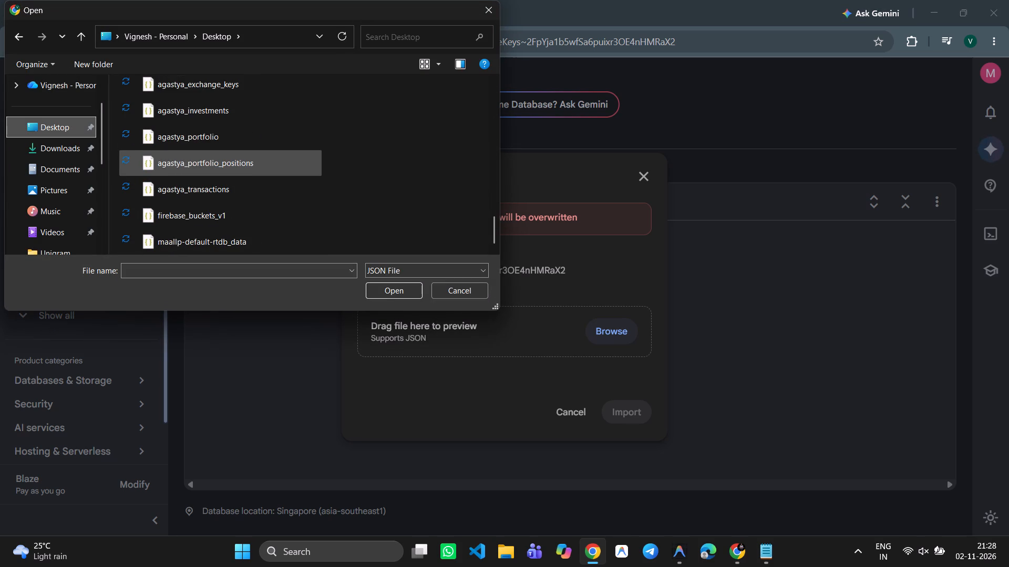
scroll(192, 156, down, 1)
click(216, 81)
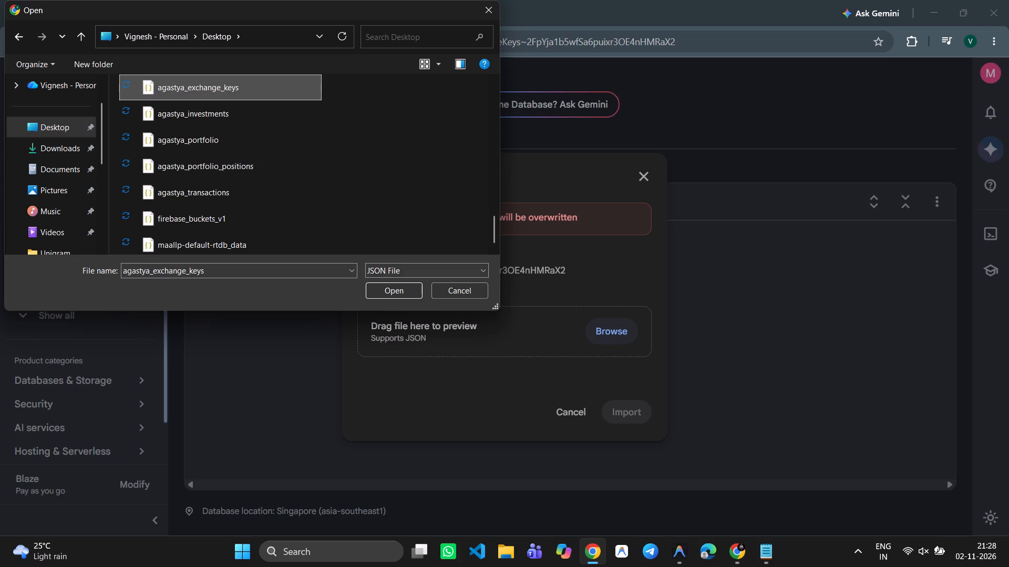
click(389, 290)
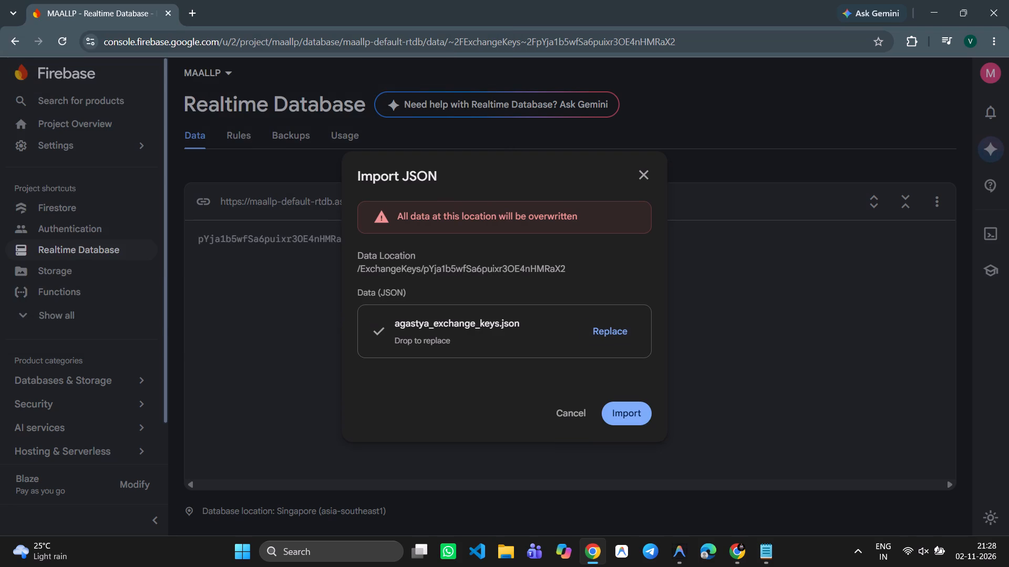
click(630, 409)
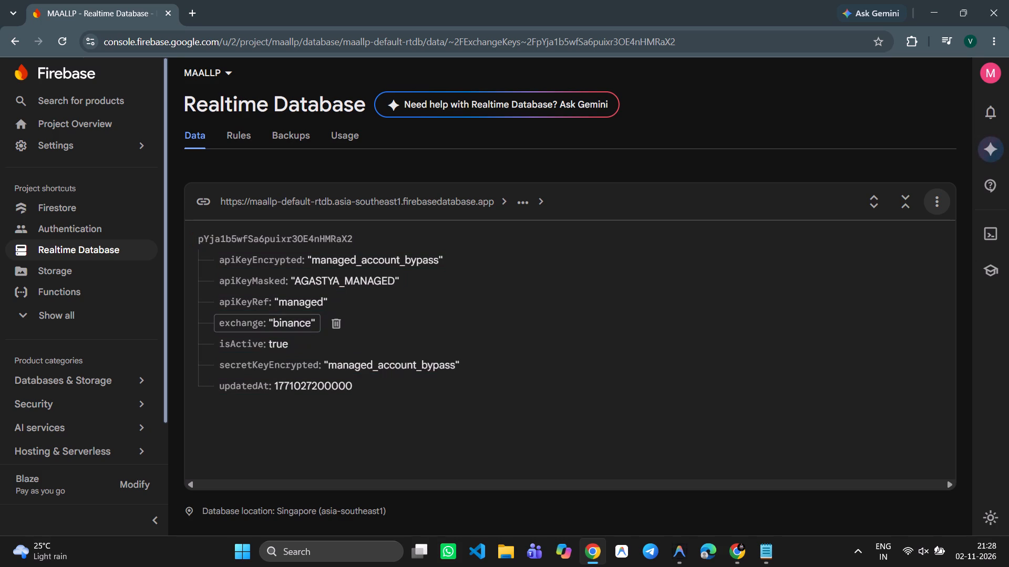
From the database root, set apiKeyMasked in the newly imported ExchangeKeys entry to RAVINDRA_MANAGED.
click(438, 199)
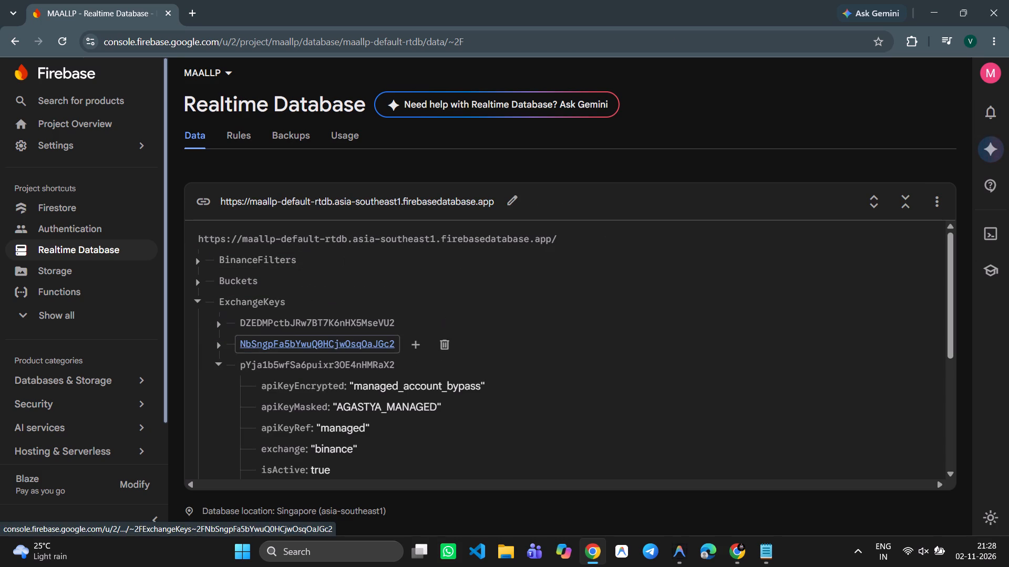
click(379, 406)
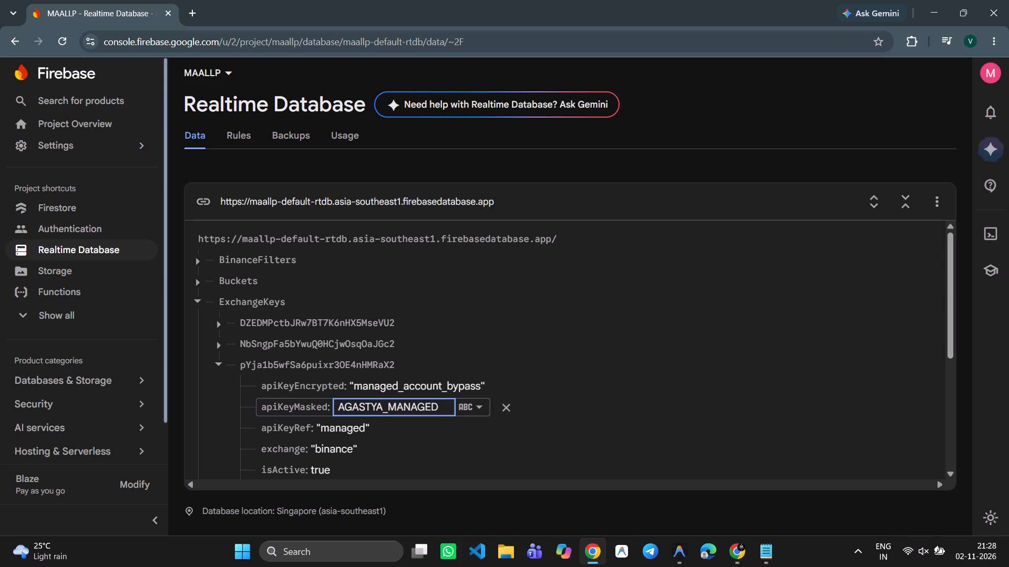
key(Left)
key(Left)
key(Left)
key(Left)
key(Left)
key(Left)
key(Left)
key(Left)
key(BackSpace)
key(BackSpace)
key(BackSpace)
key(BackSpace)
key(BackSpace)
key(BackSpace)
key(BackSpace)
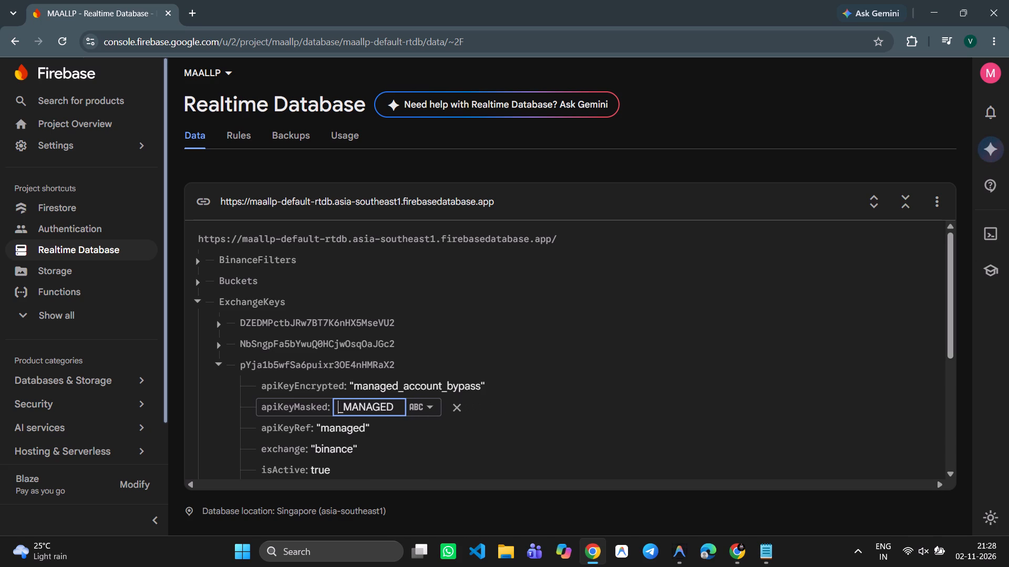
key(r)
text(AVINDRA)
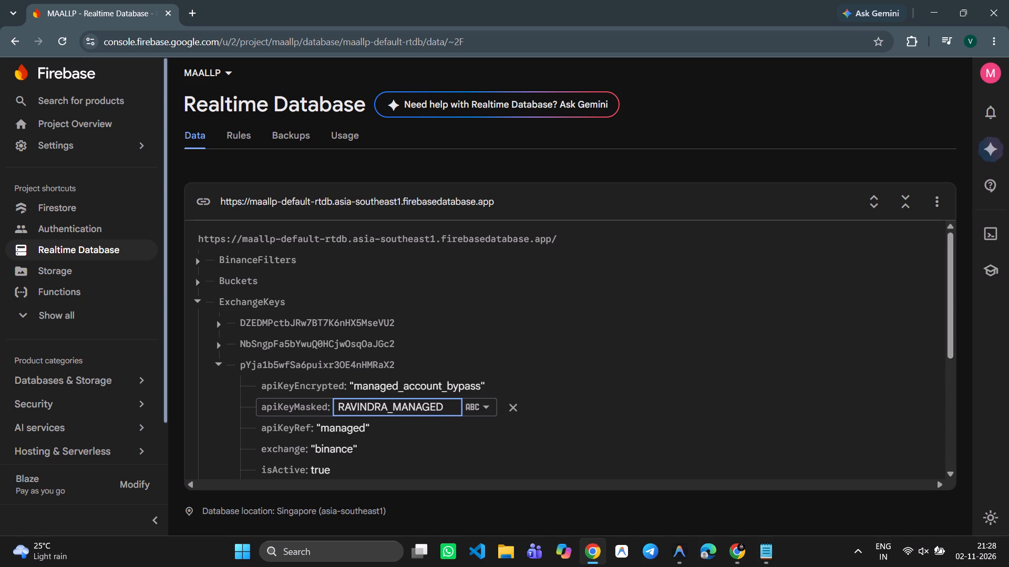
click(449, 406)
key(Return)
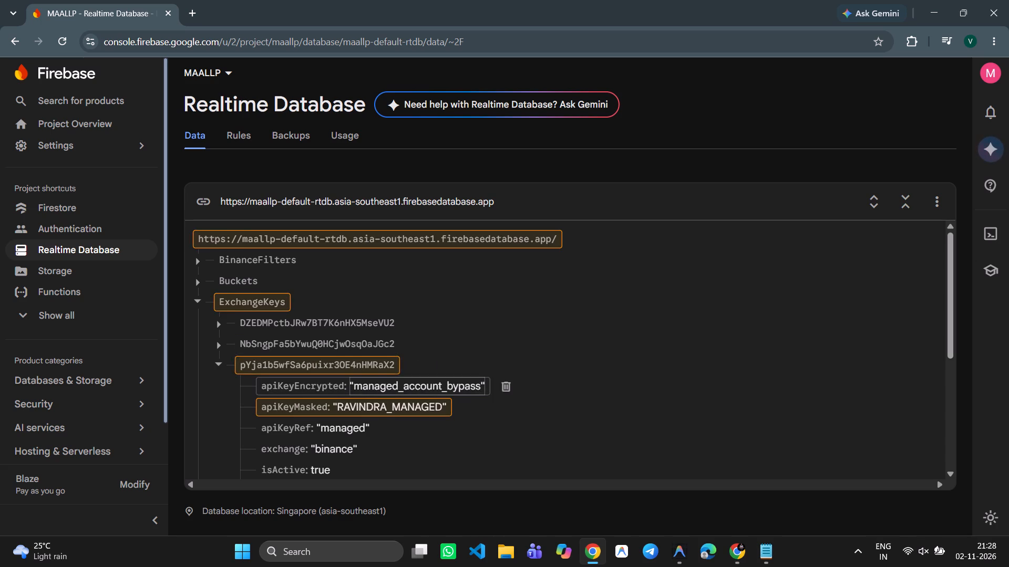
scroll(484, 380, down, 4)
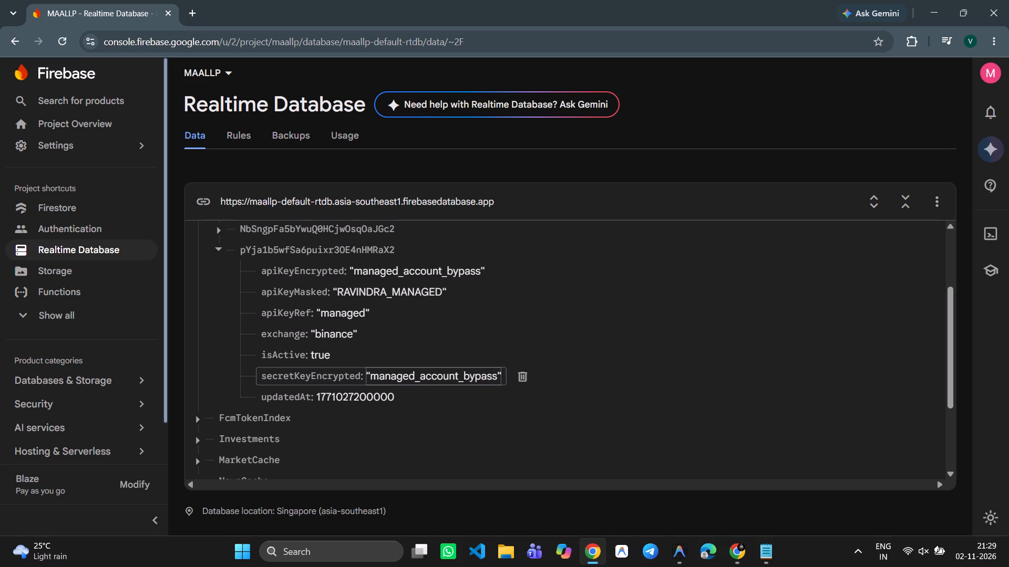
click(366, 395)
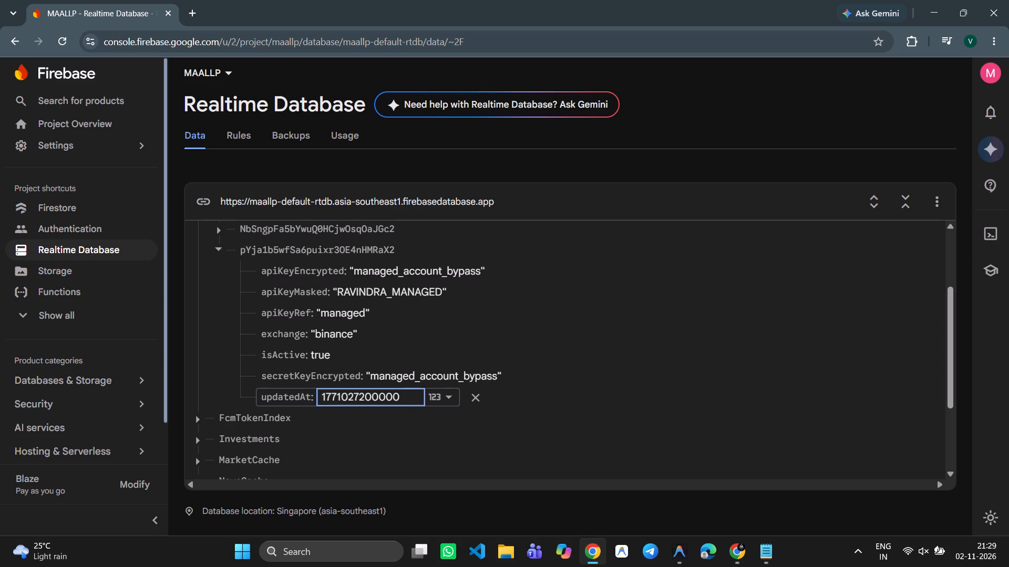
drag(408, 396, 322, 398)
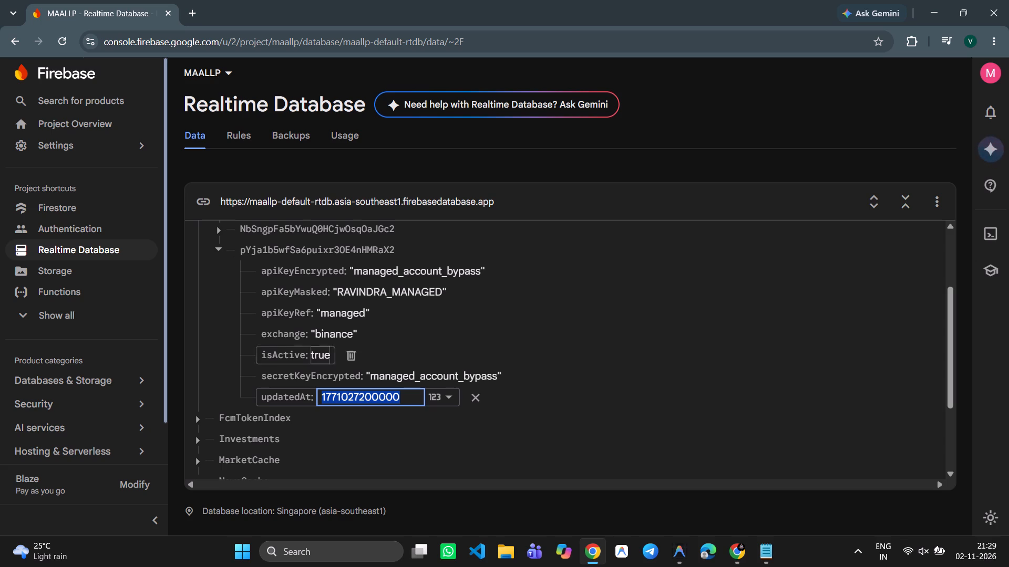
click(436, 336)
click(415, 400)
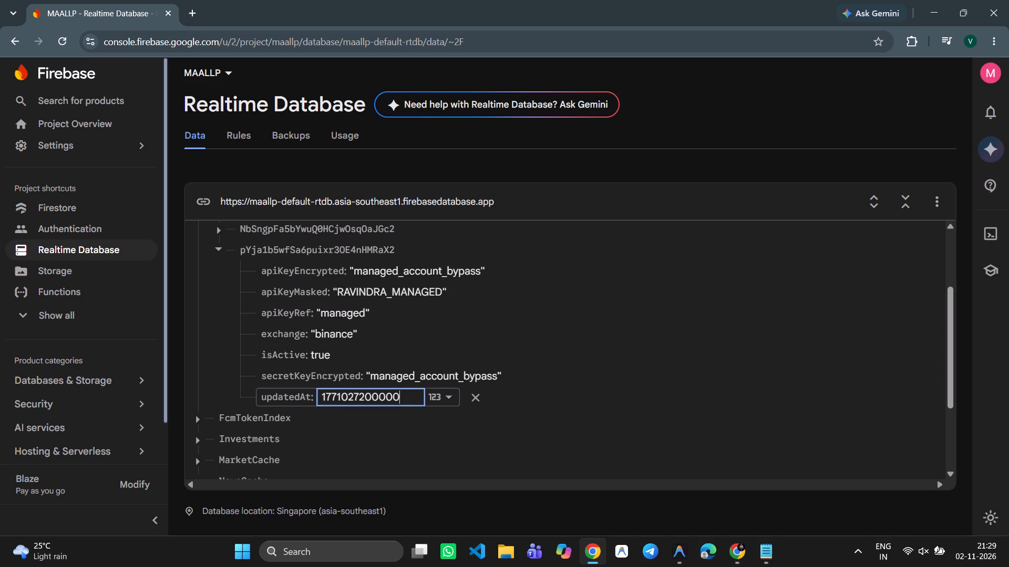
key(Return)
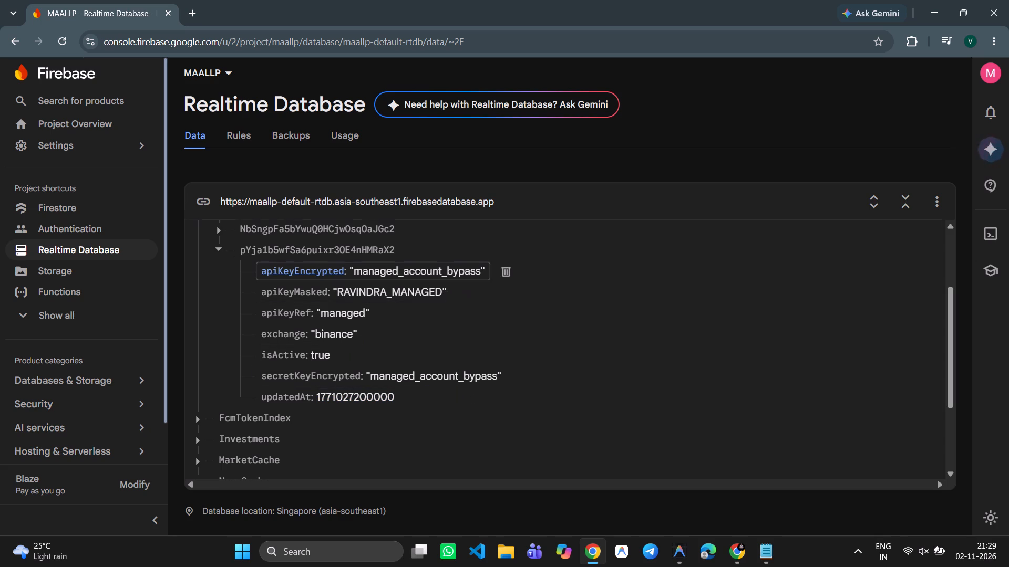
Examine the fields of the newly imported ExchangeKeys entry, down to updatedAt.
click(217, 250)
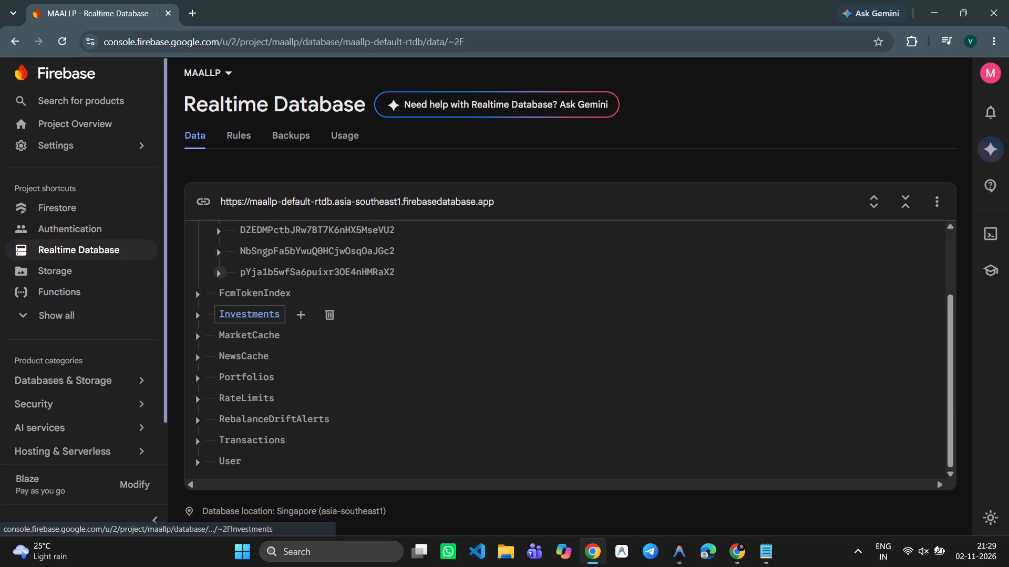
scroll(268, 321, up, 2)
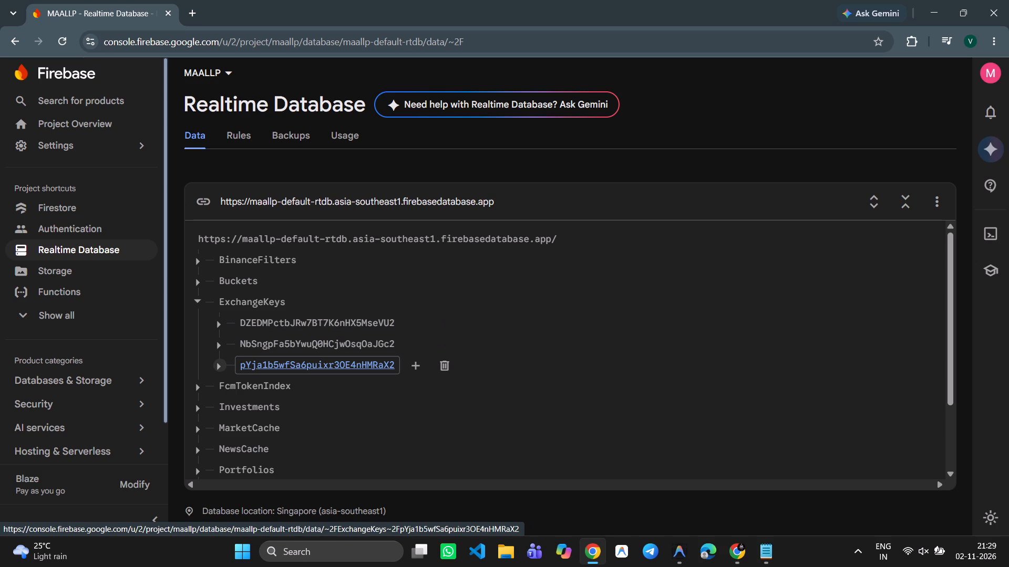
click(220, 365)
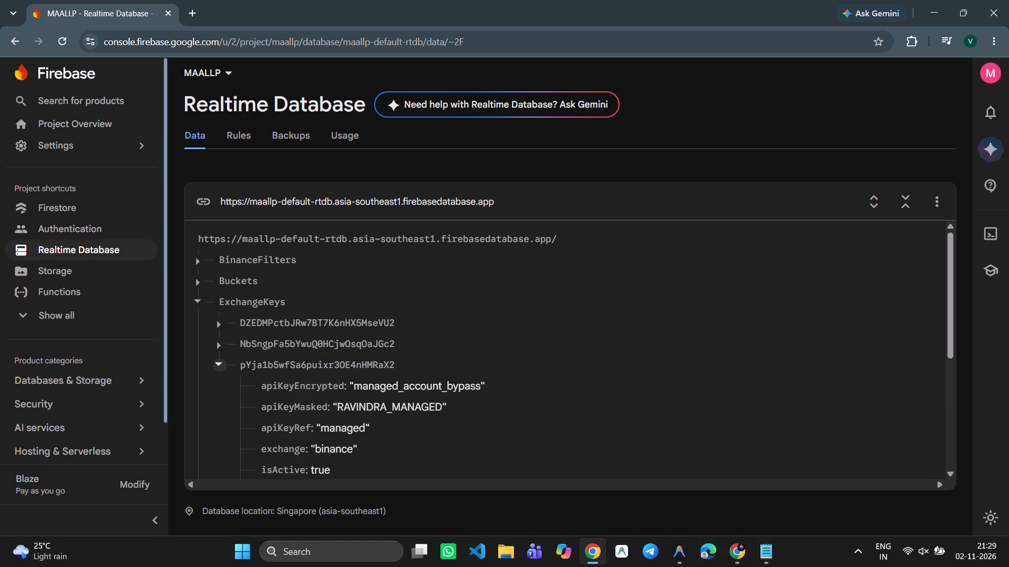
scroll(325, 391, down, 2)
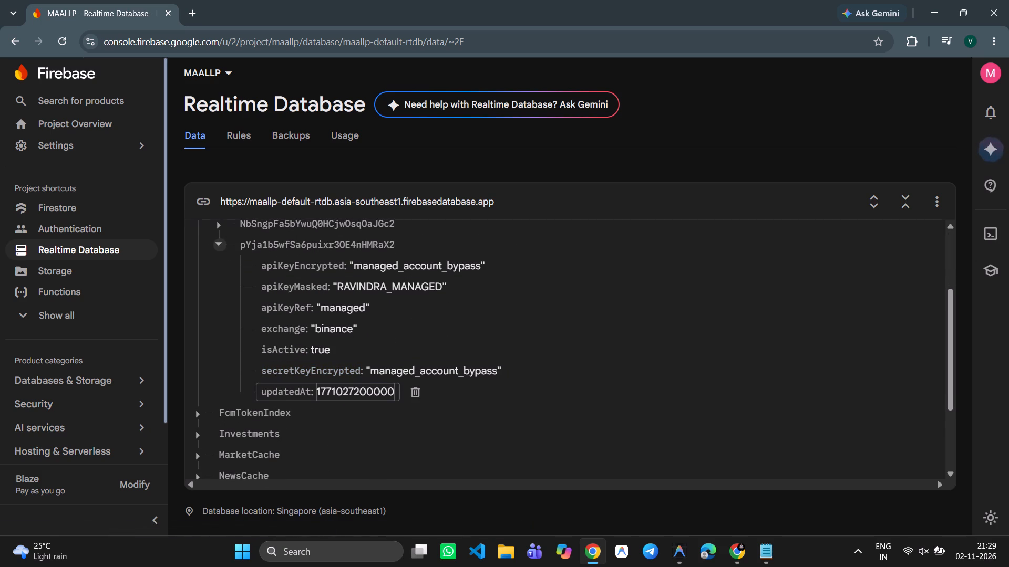
scroll(325, 391, up, 1)
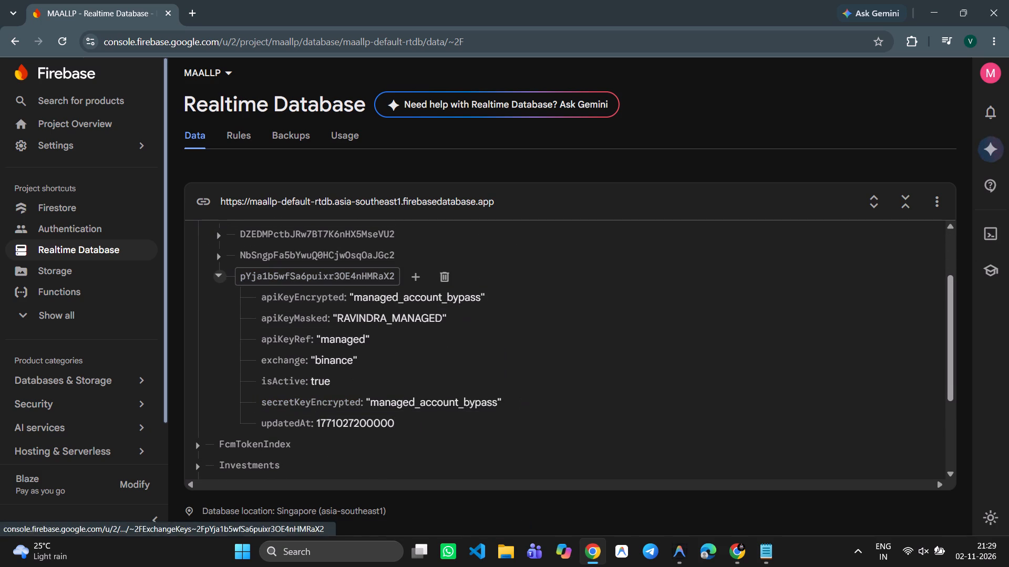
click(221, 274)
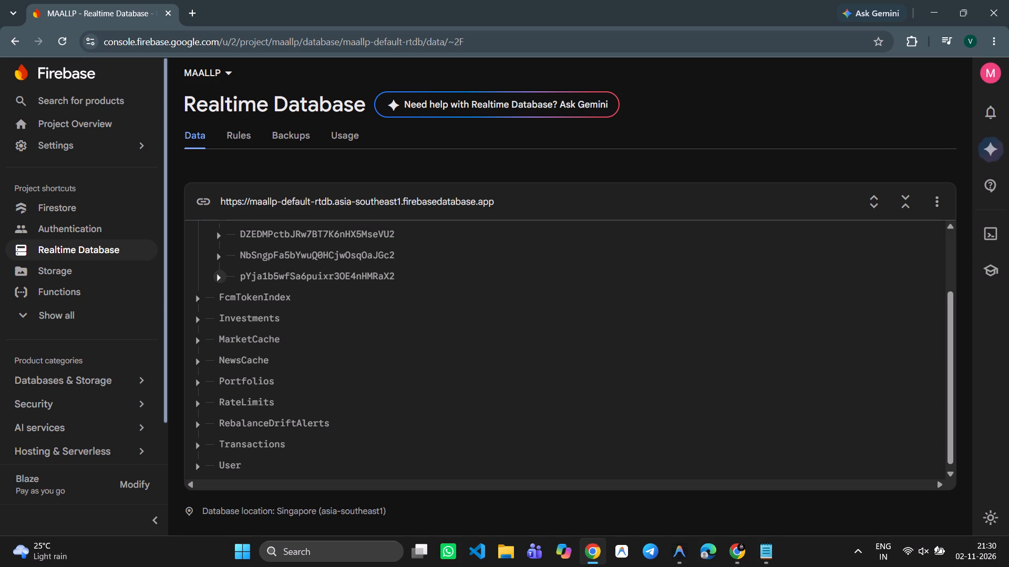
click(221, 277)
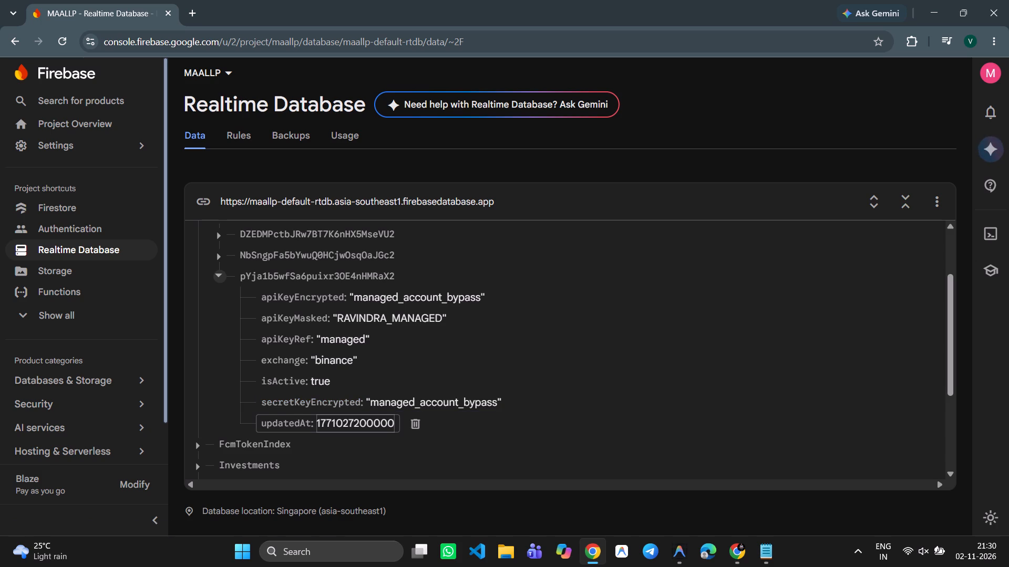
click(222, 277)
scroll(293, 297, up, 2)
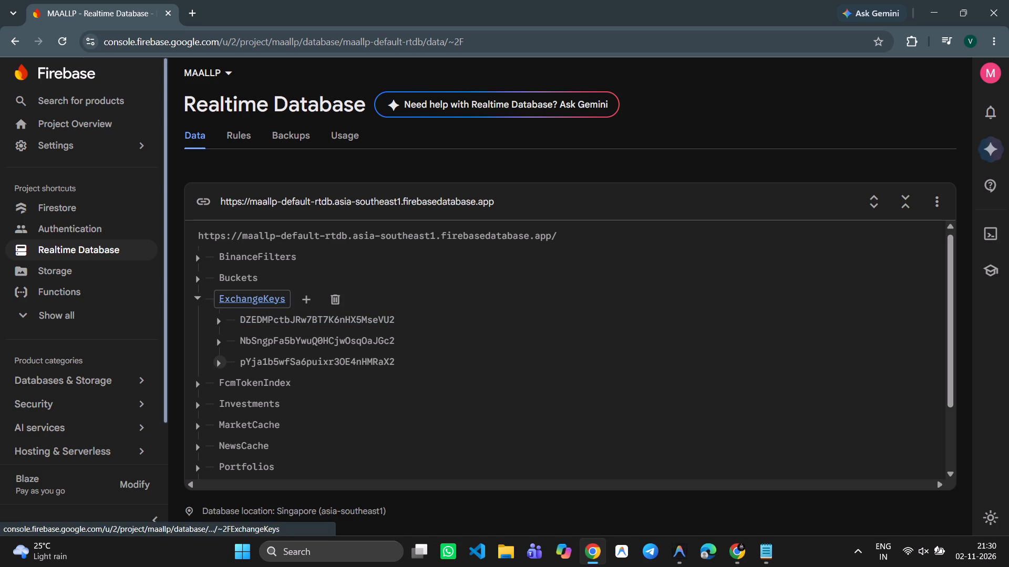
Collapse ExchangeKeys and add a child under Investments with the second listed user's UID as key and an empty value.
click(202, 298)
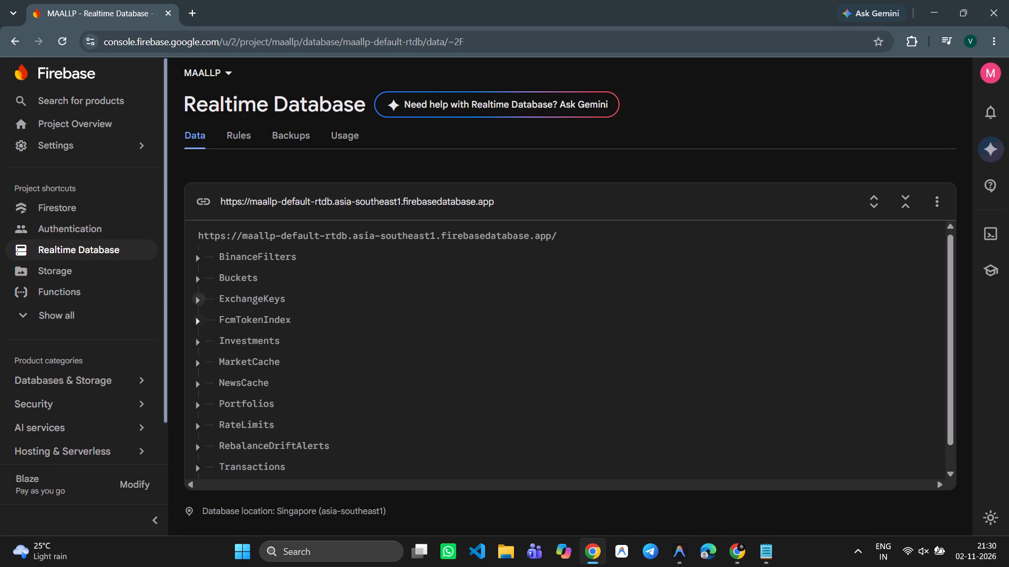
click(198, 342)
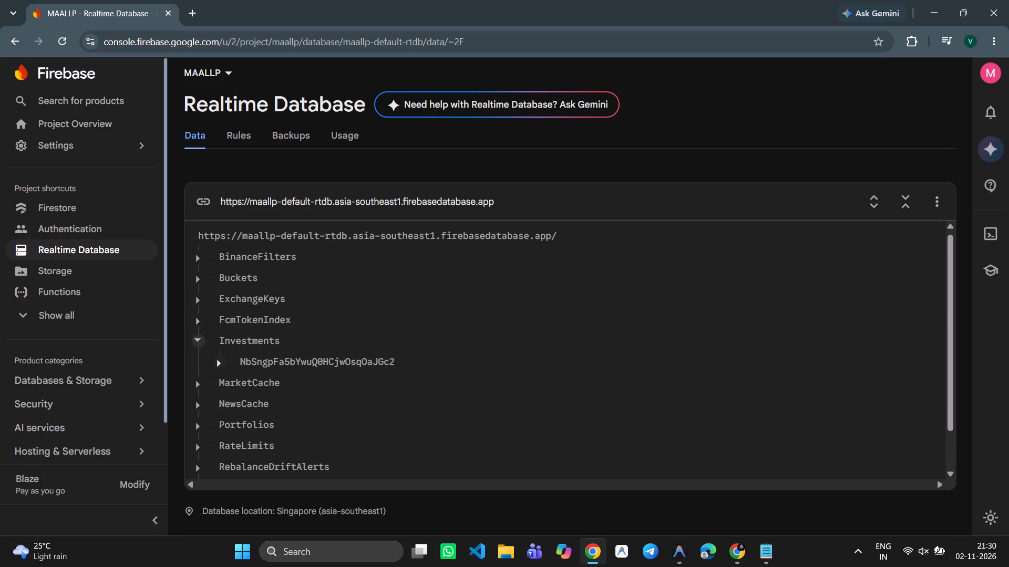
click(298, 341)
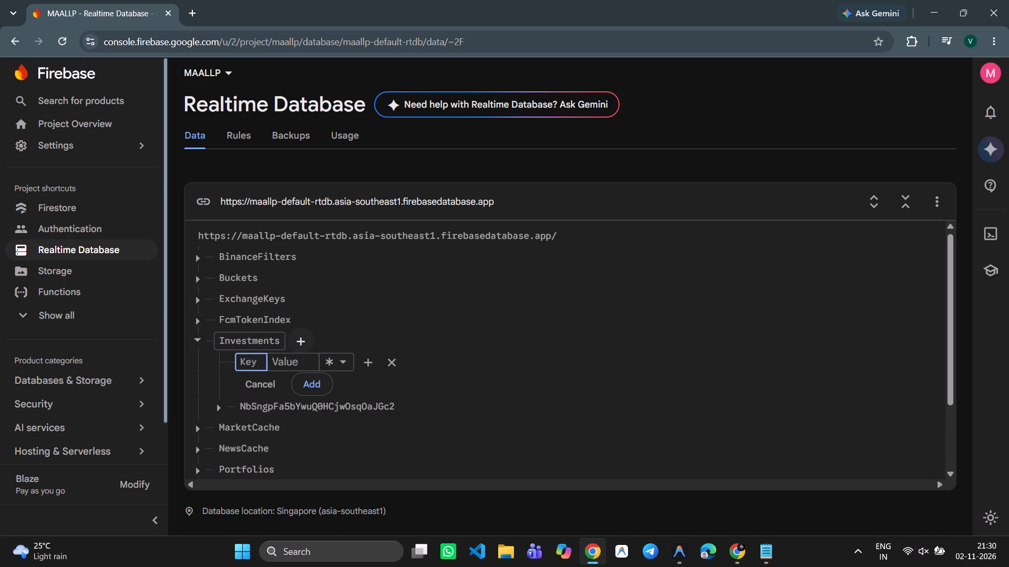
key(super+v)
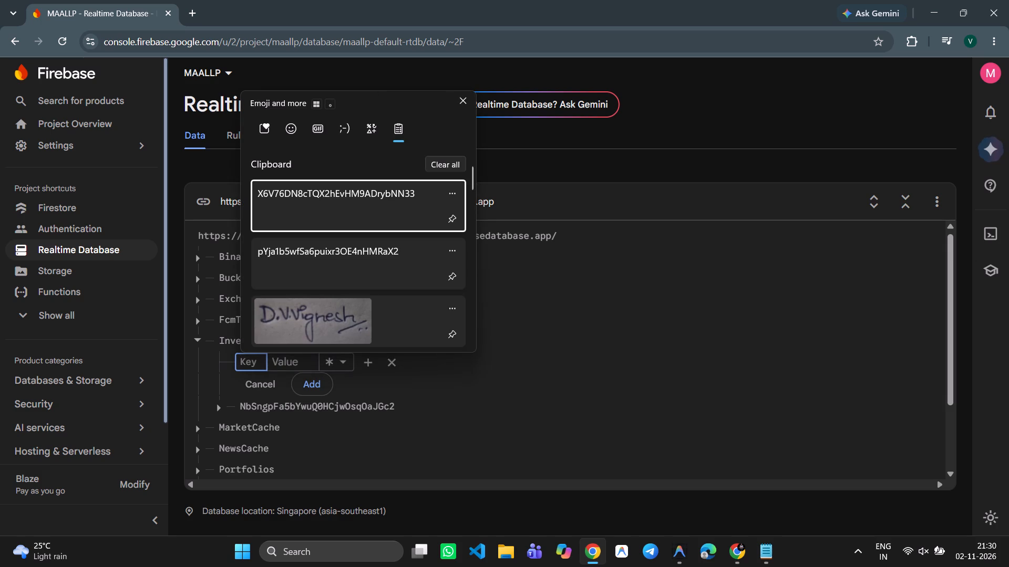
click(321, 253)
key(ctrl+v)
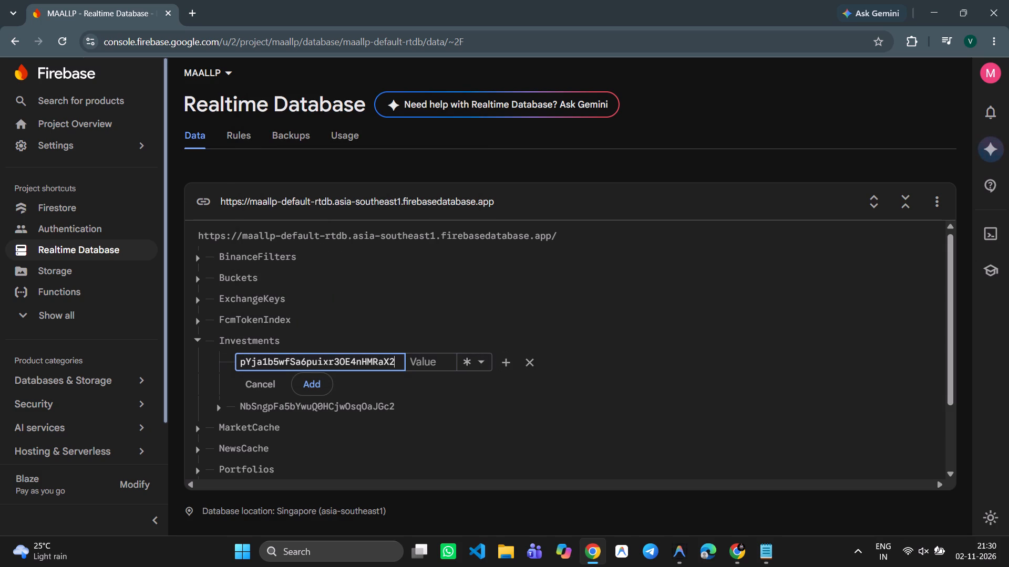
key(Return)
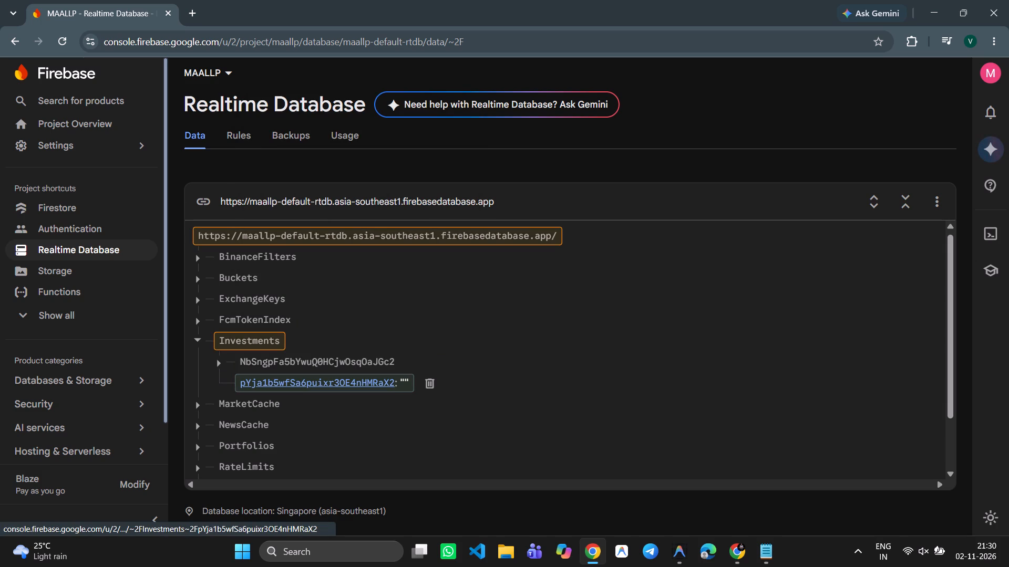
click(393, 390)
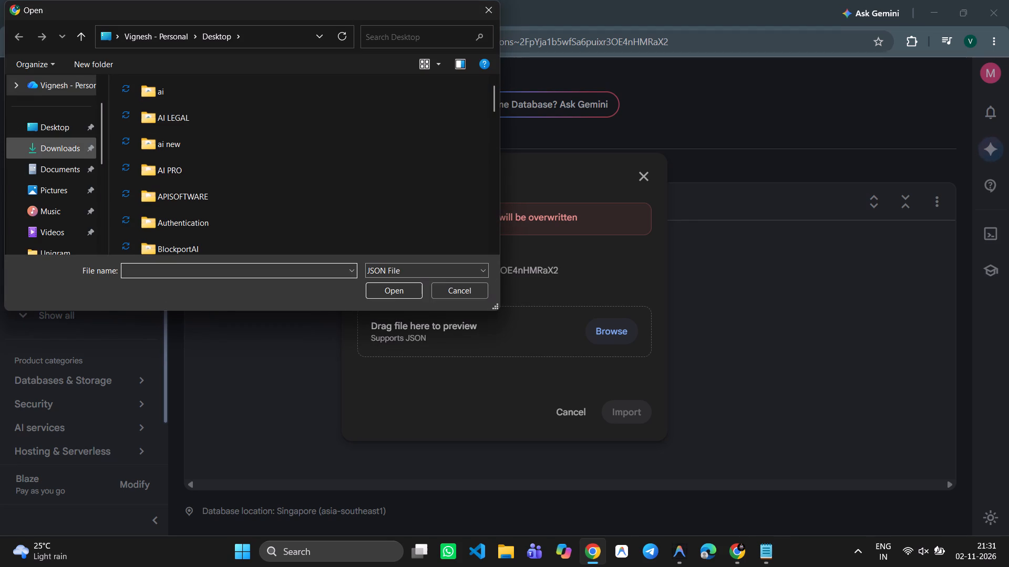
click(62, 118)
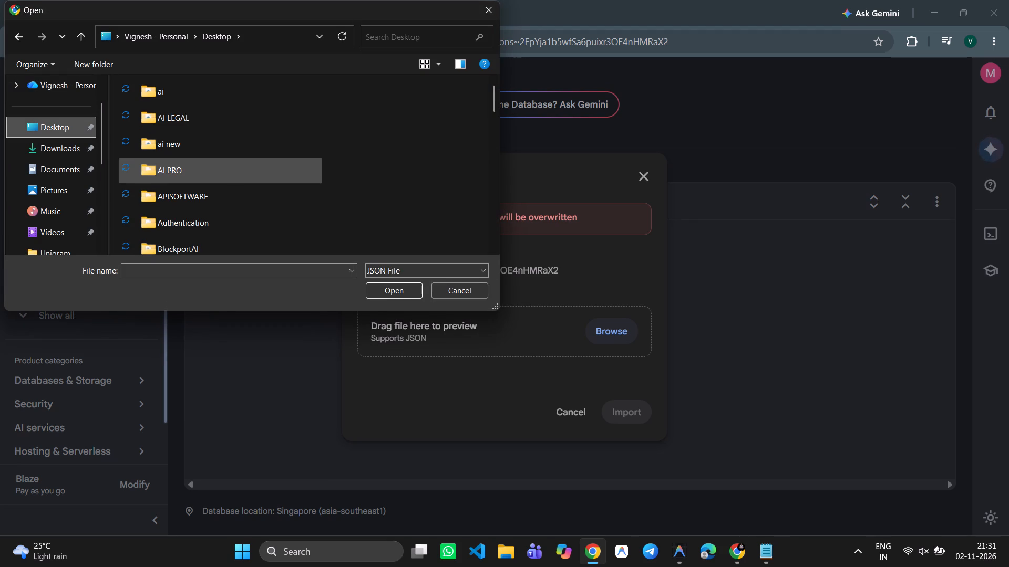
scroll(199, 158, down, 20)
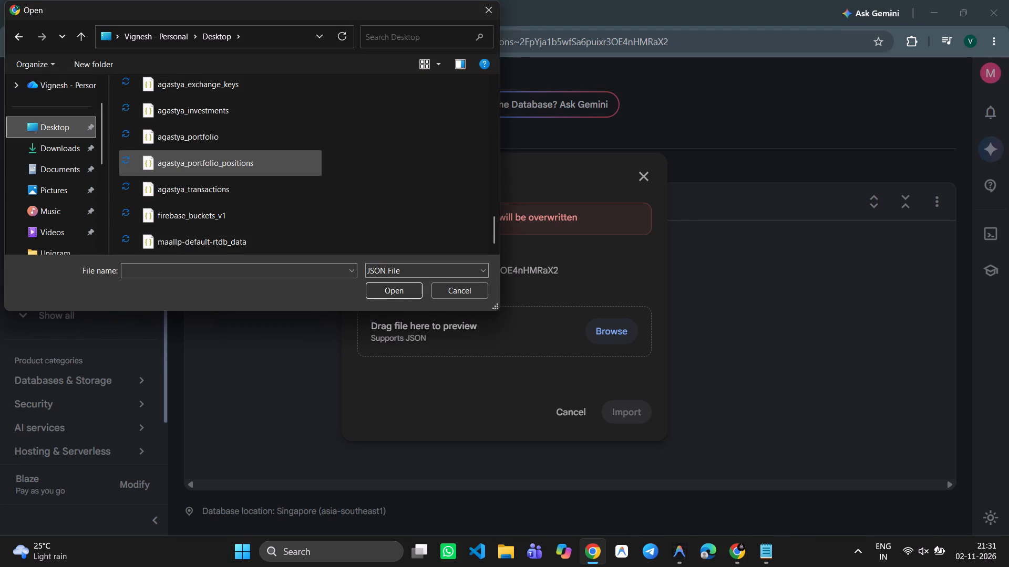
scroll(199, 158, down, 1)
click(202, 185)
click(390, 287)
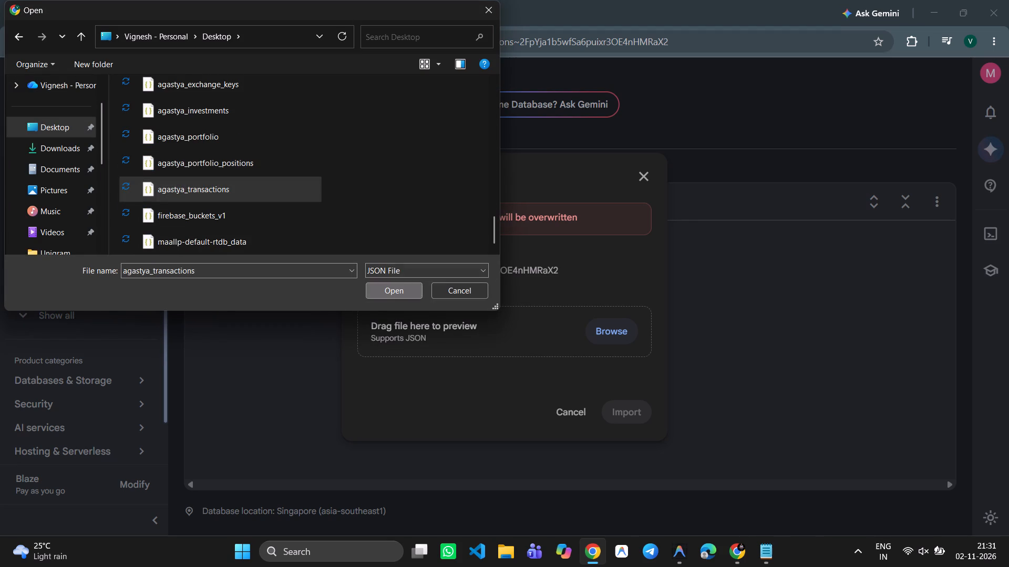
click(630, 414)
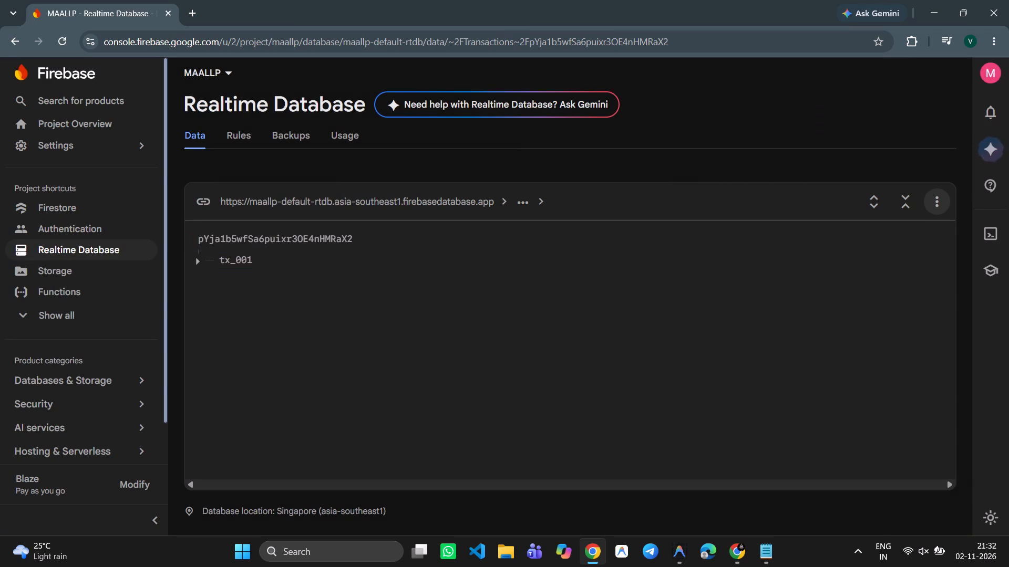
Examine the fields of tx_001 in the newly imported Transactions entry, down to txId, and return to the database root.
click(198, 261)
scroll(290, 323, down, 3)
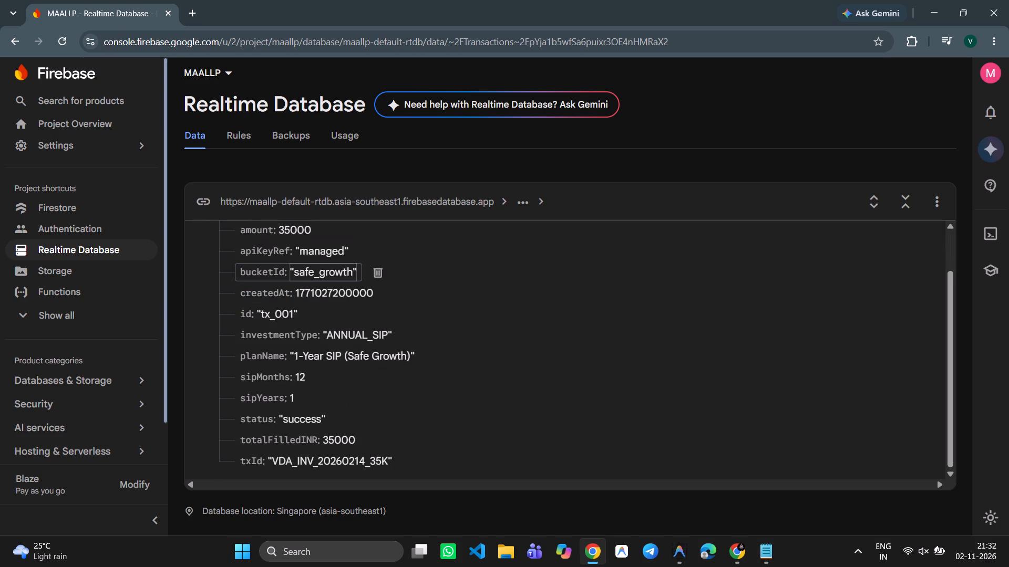
scroll(290, 323, down, 2)
scroll(290, 323, up, 3)
click(203, 260)
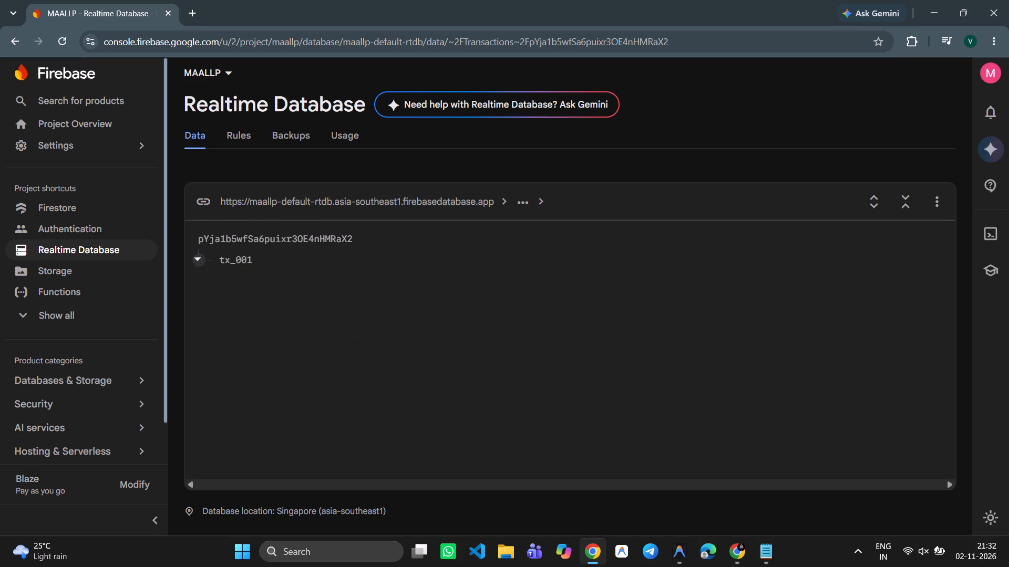
click(379, 199)
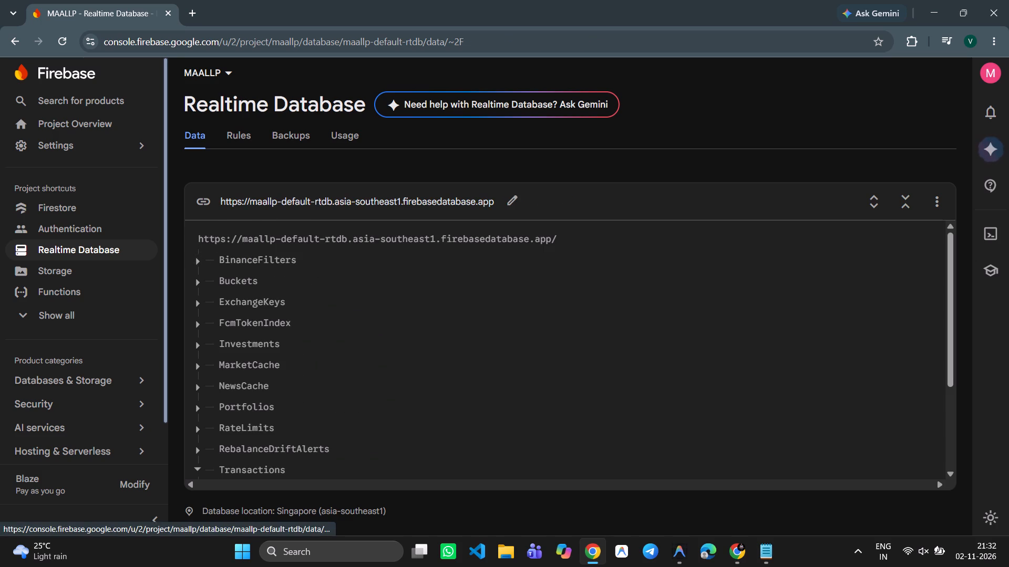
Collapse Transactions and add a child under Portfolios with the same second listed user's UID as key and an empty value.
scroll(252, 372, down, 5)
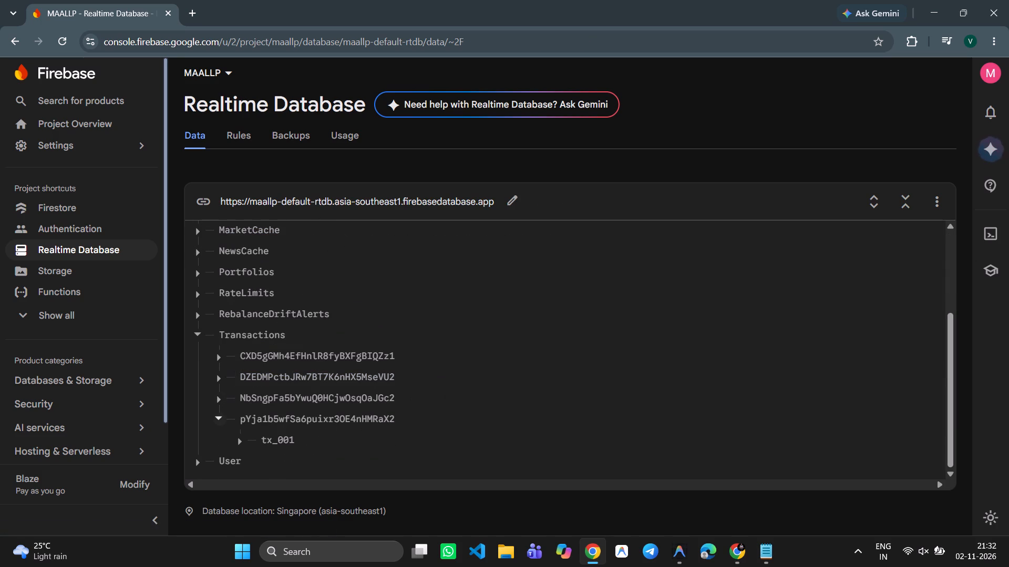
click(213, 415)
scroll(277, 390, down, 3)
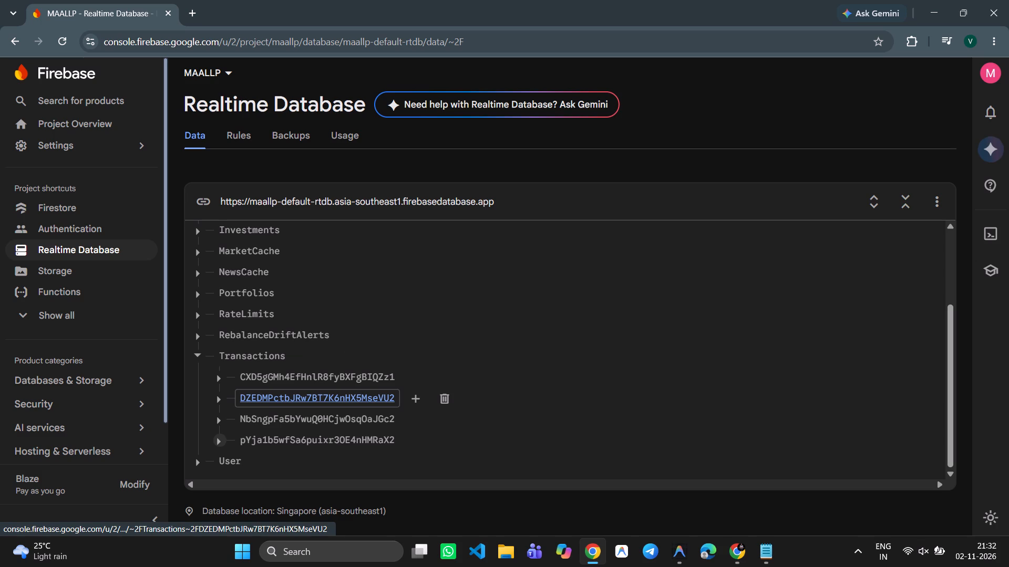
click(203, 358)
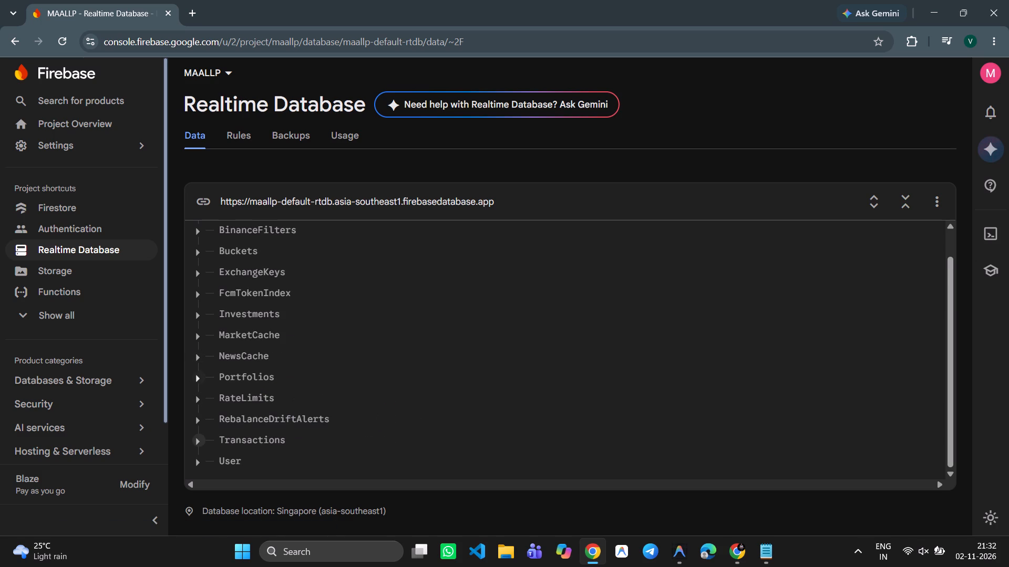
click(197, 375)
scroll(254, 386, down, 1)
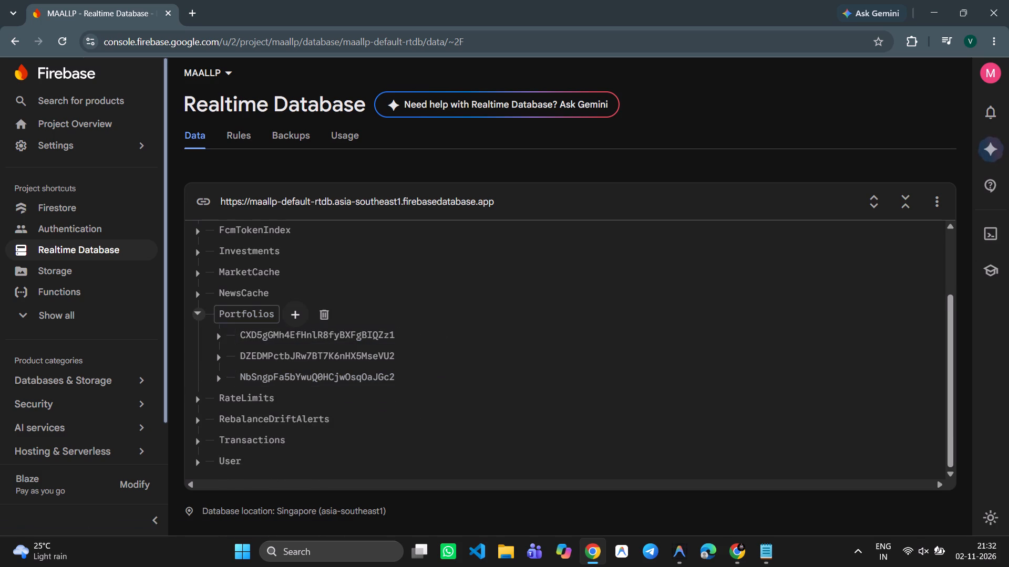
click(295, 314)
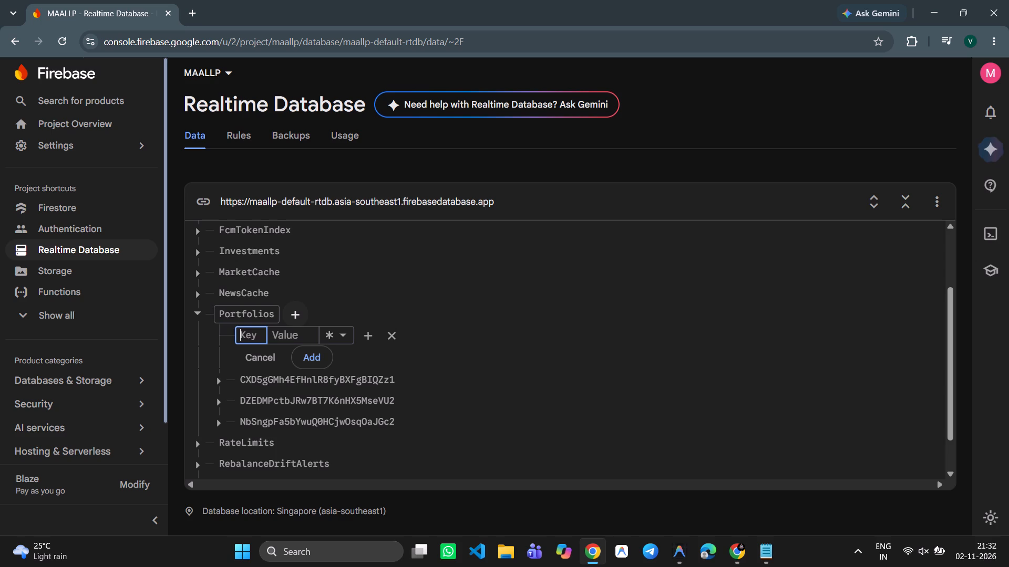
key(ctrl+v)
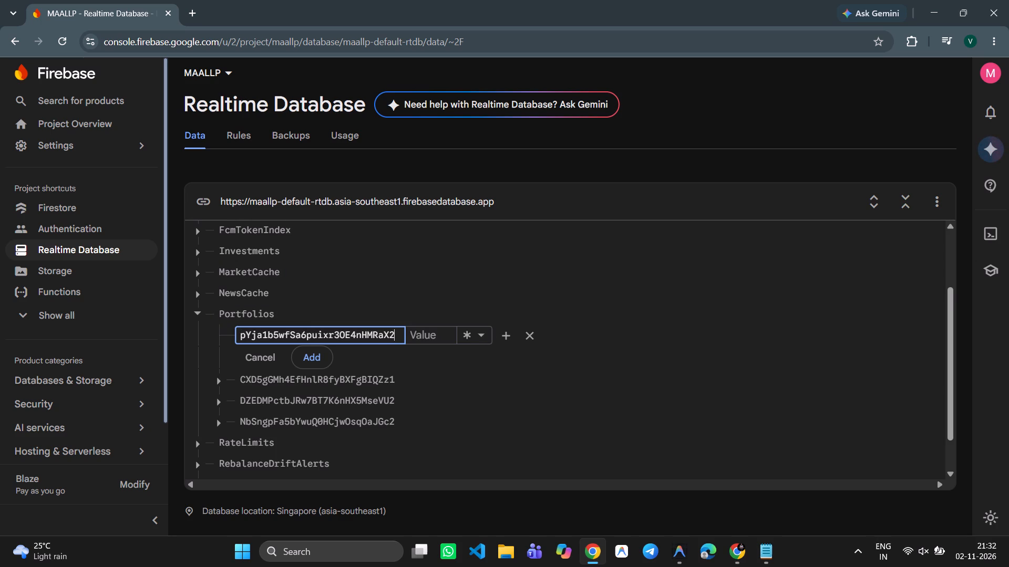
key(Return)
Import agastya_portfolio.json from the Desktop into the new UID child under Portfolios.
click(314, 395)
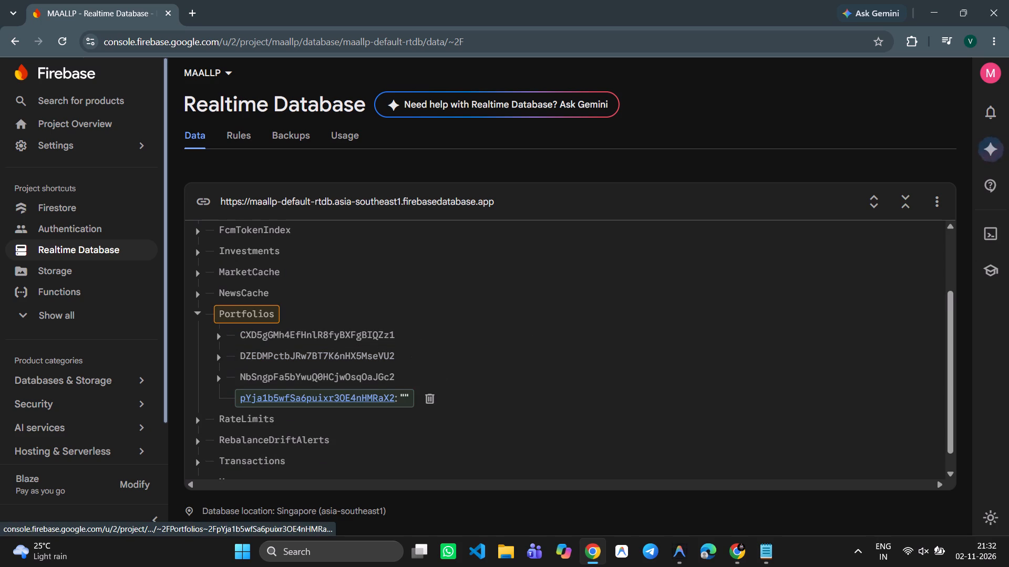
click(938, 207)
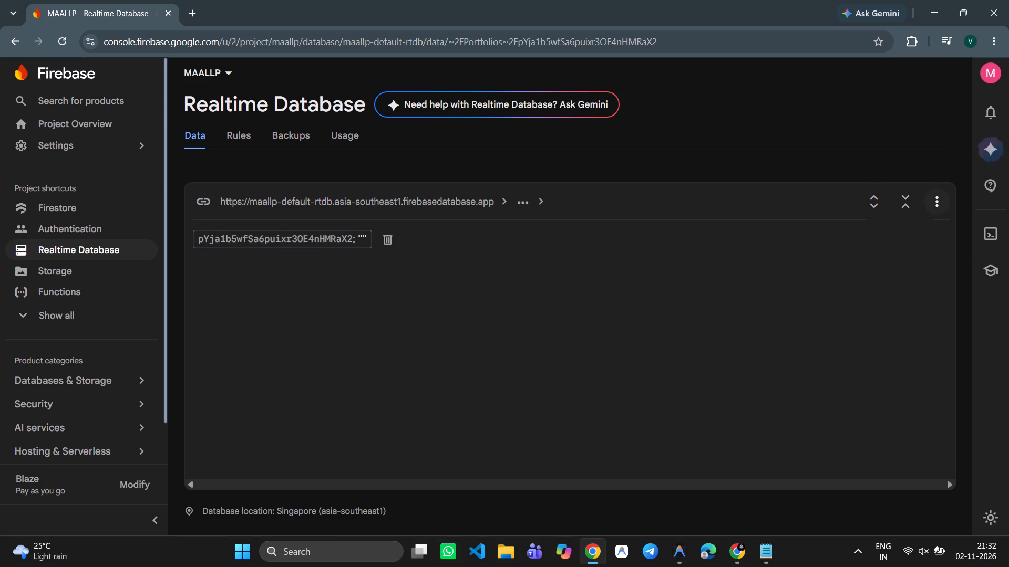
click(892, 228)
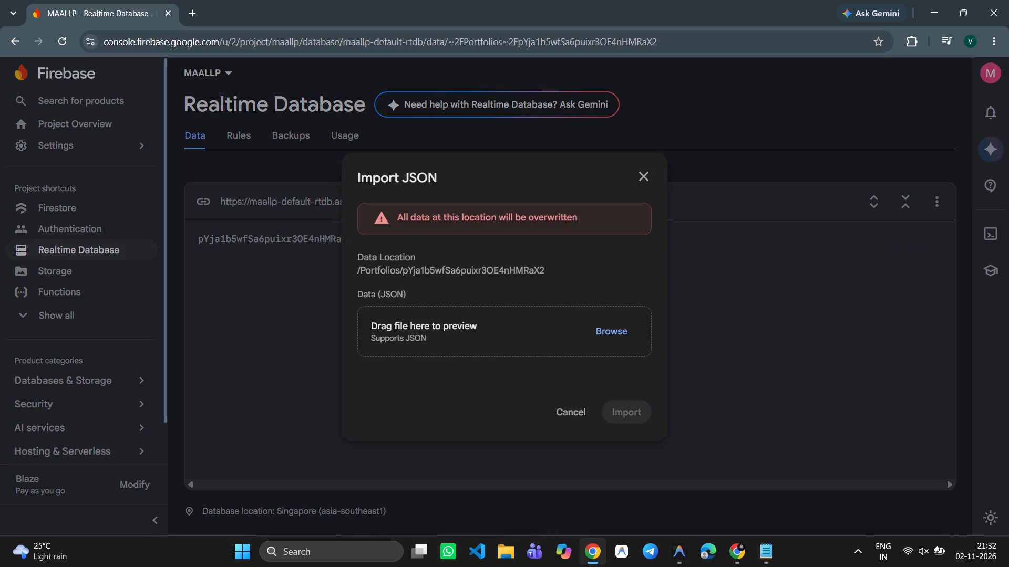
click(609, 338)
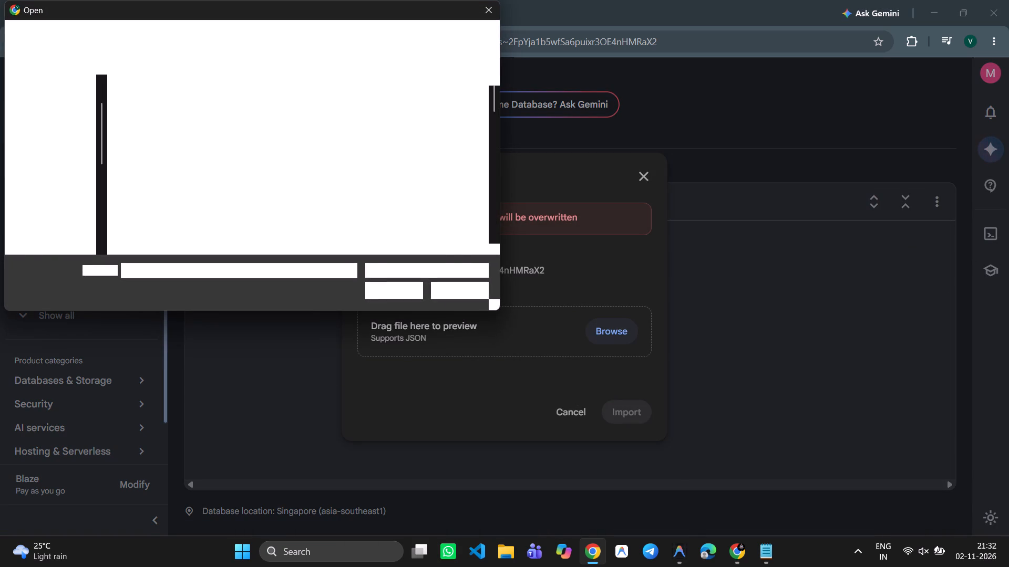
scroll(212, 160, down, 19)
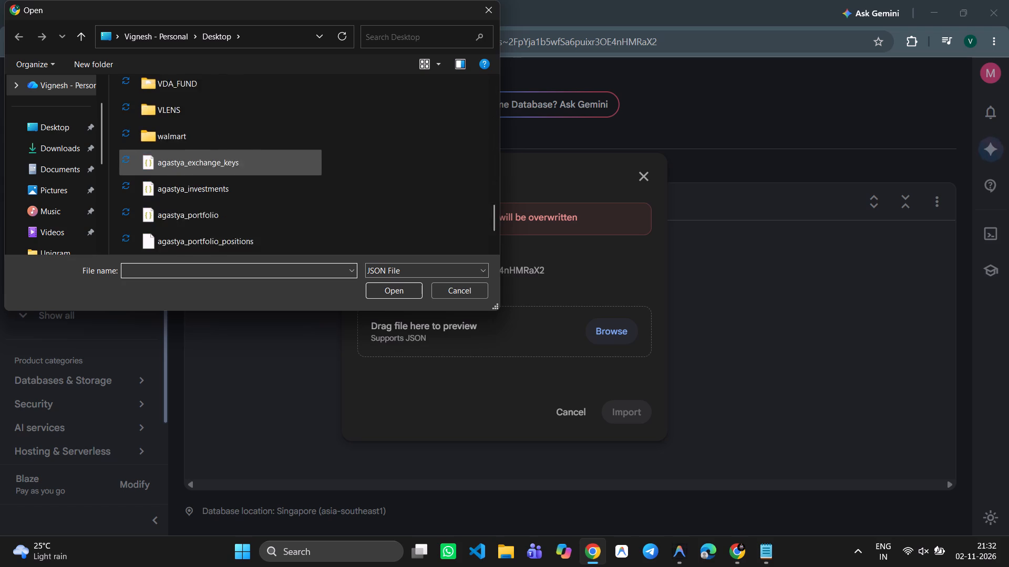
scroll(212, 160, down, 5)
click(203, 136)
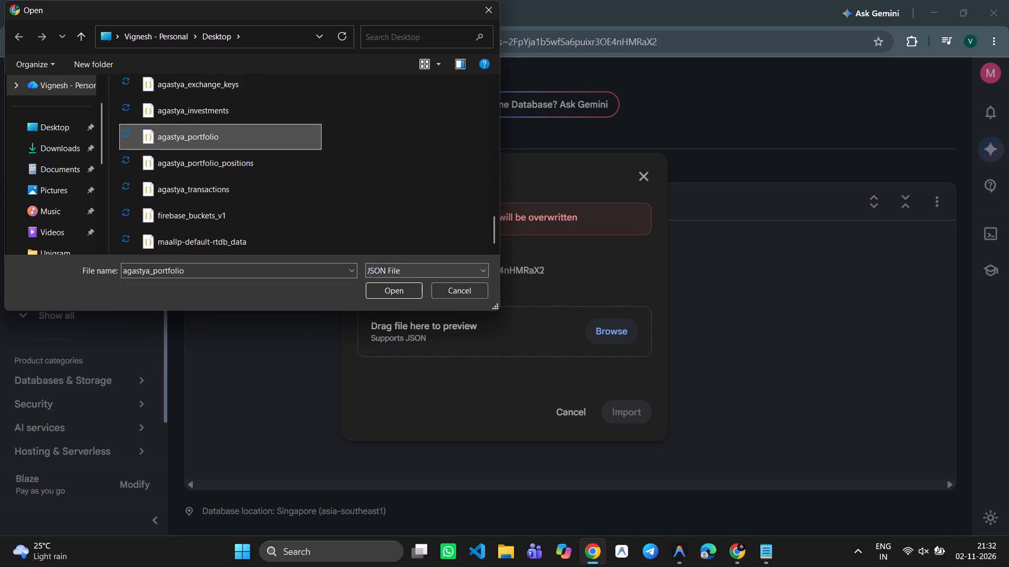
click(406, 288)
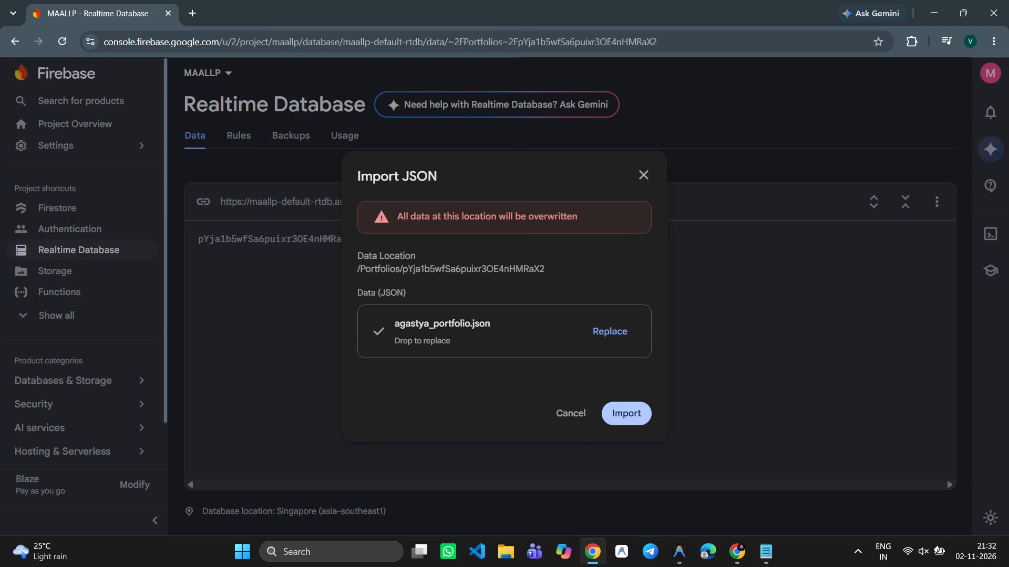
click(625, 412)
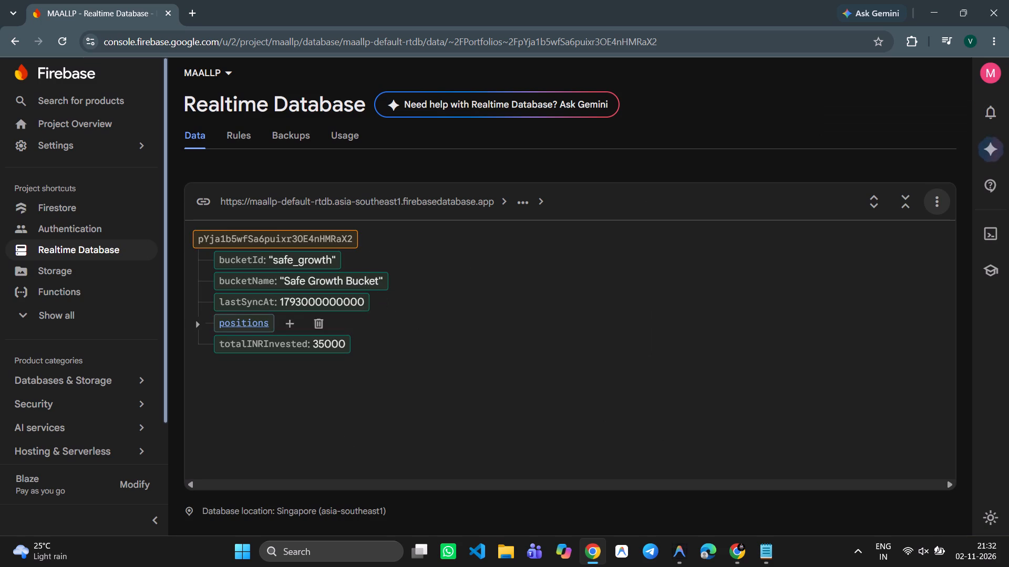
Examine the newly imported Portfolios entry, including the list of assets under positions, and return to the database root.
click(199, 325)
scroll(242, 382, down, 5)
scroll(242, 382, up, 2)
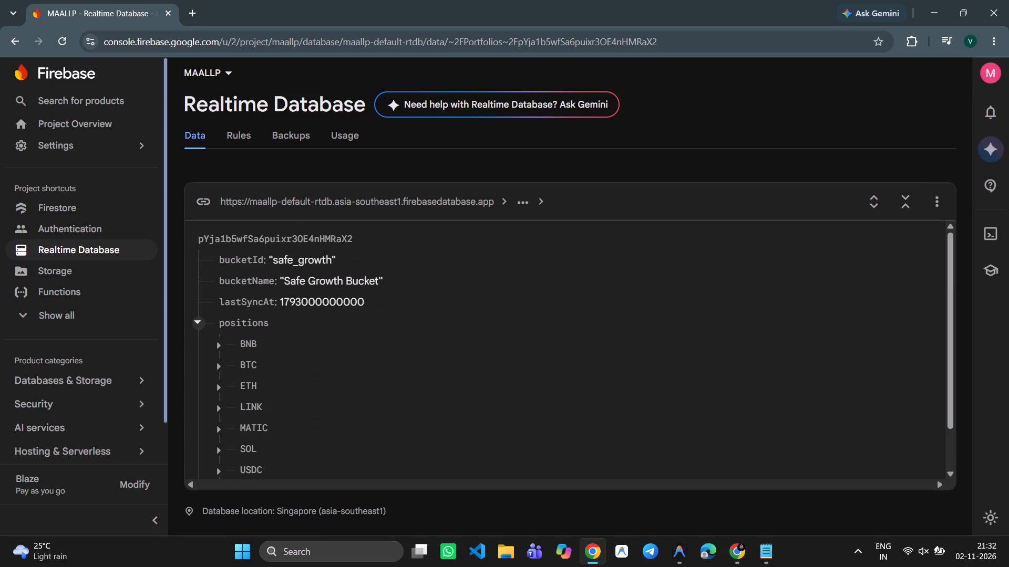
click(198, 322)
scroll(261, 323, up, 5)
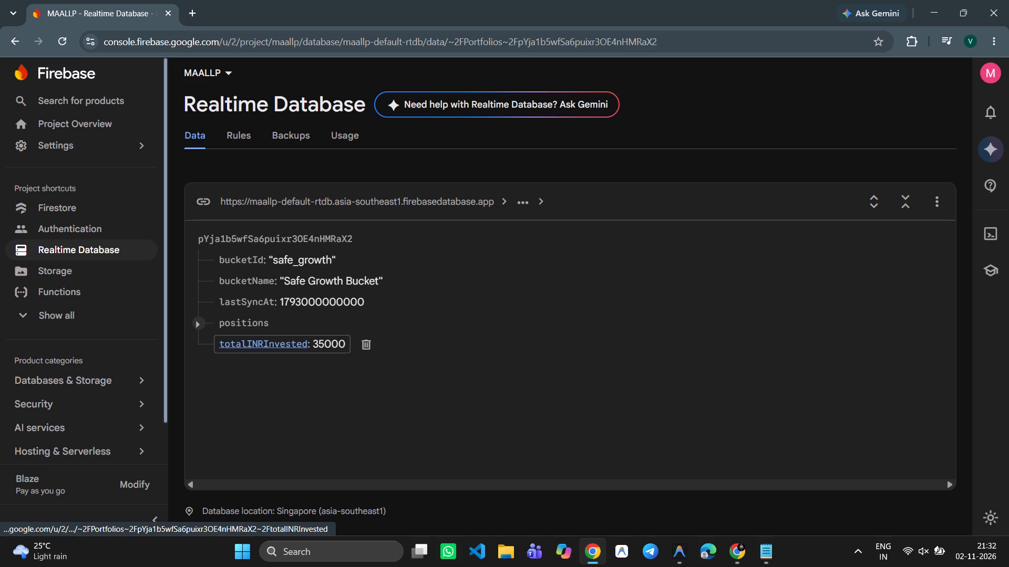
click(198, 328)
scroll(238, 372, down, 3)
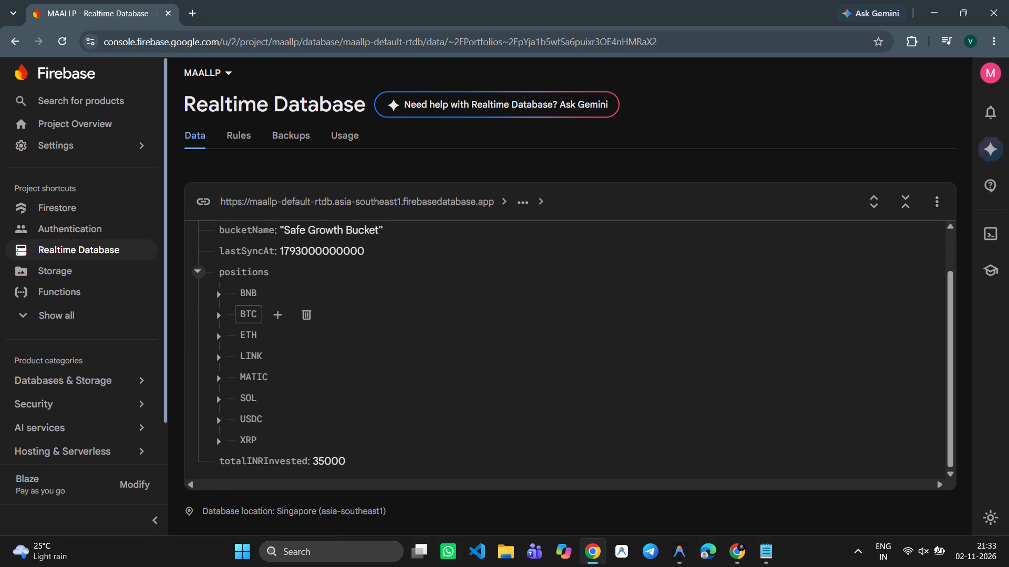
click(202, 269)
scroll(264, 308, up, 4)
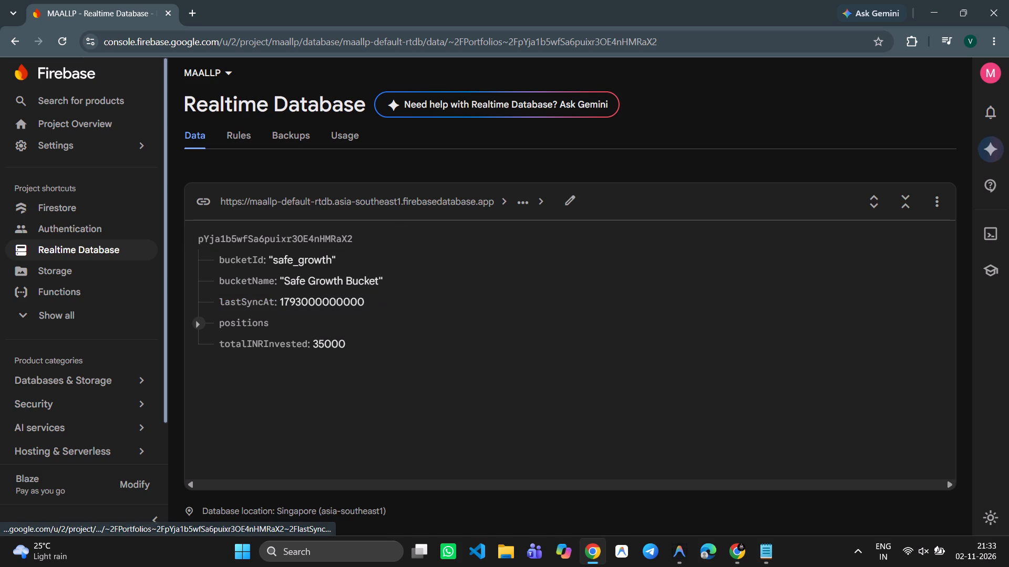
click(399, 201)
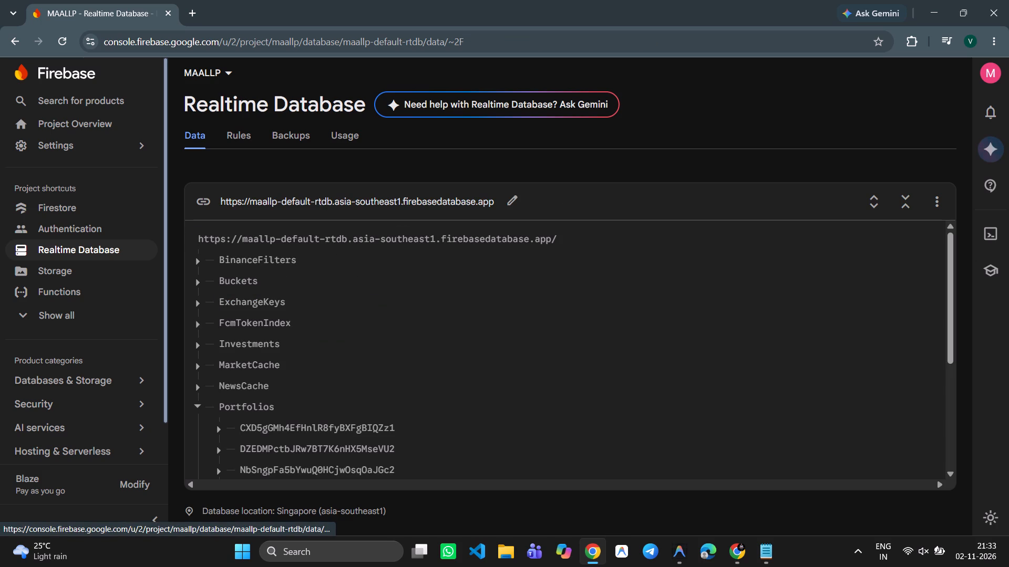
View the Portfolios node on its own to check its UID entries, return to the database root and collapse Portfolios.
click(204, 405)
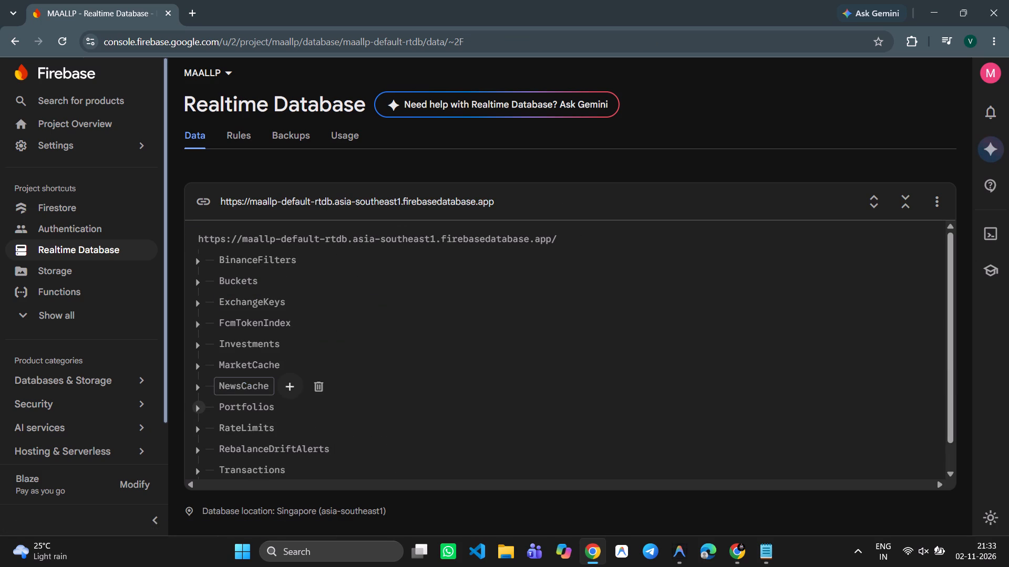
scroll(293, 381, down, 6)
click(232, 379)
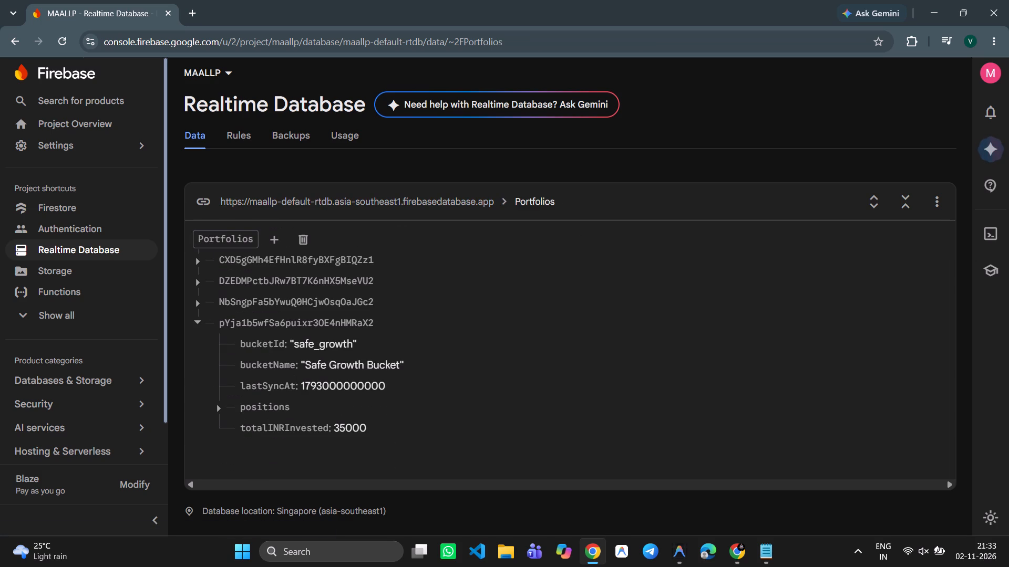
click(200, 321)
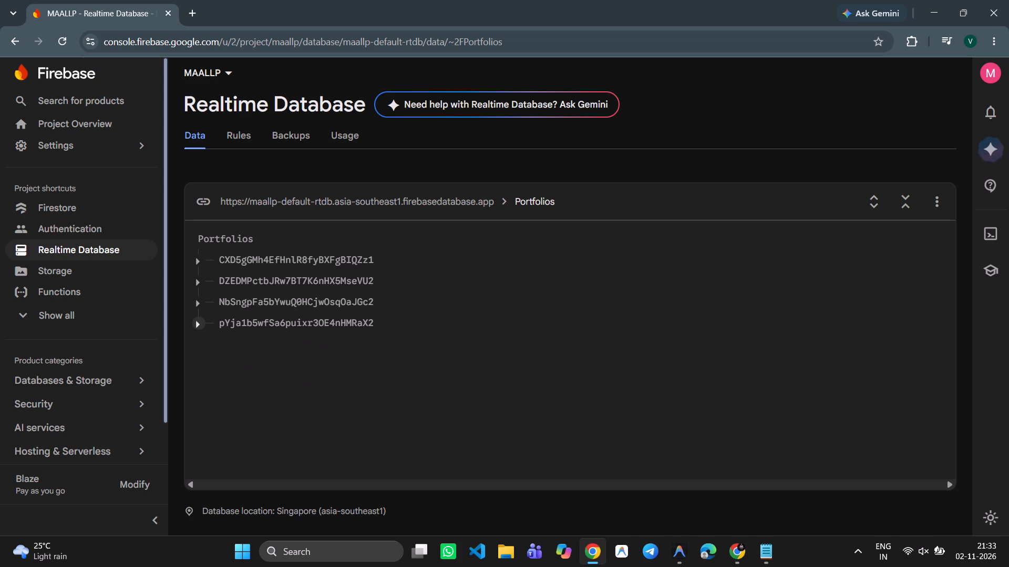
click(361, 196)
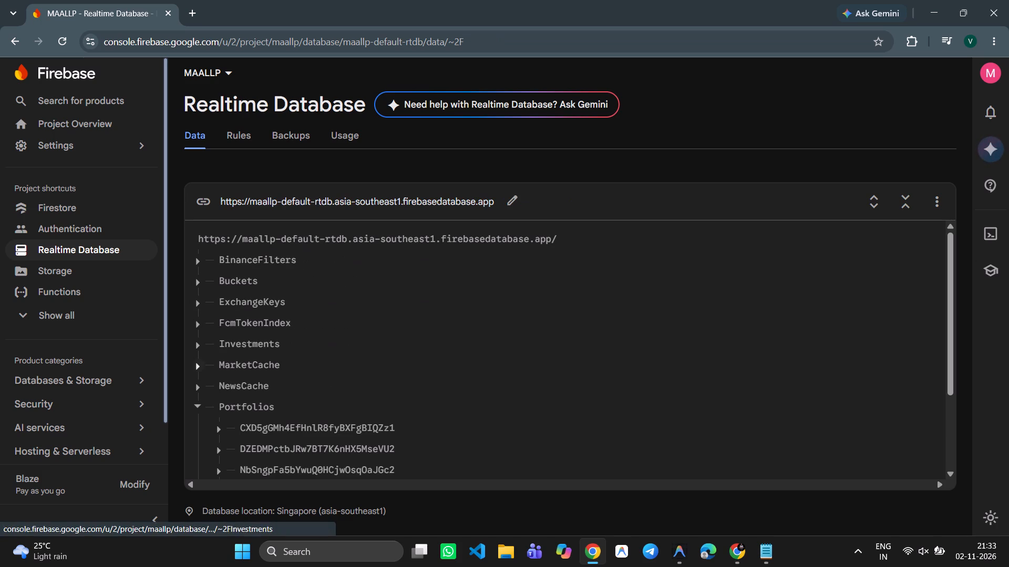
scroll(253, 414, down, 3)
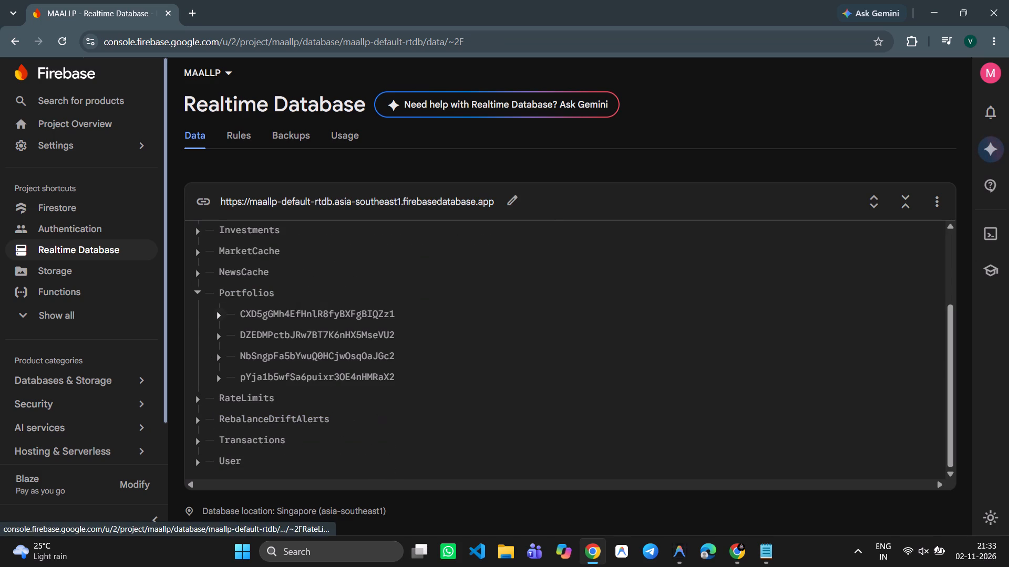
click(202, 294)
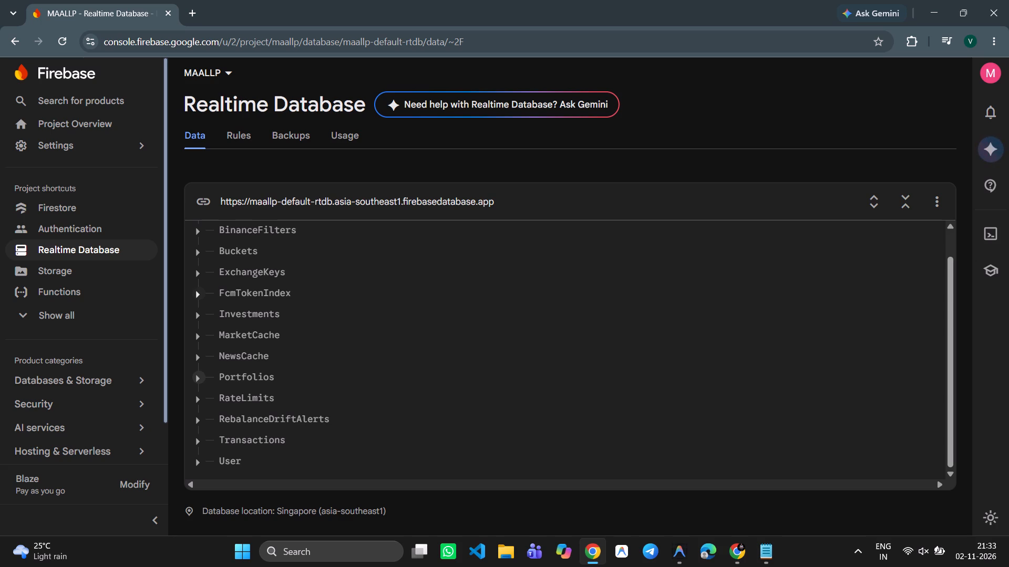
scroll(276, 375, down, 2)
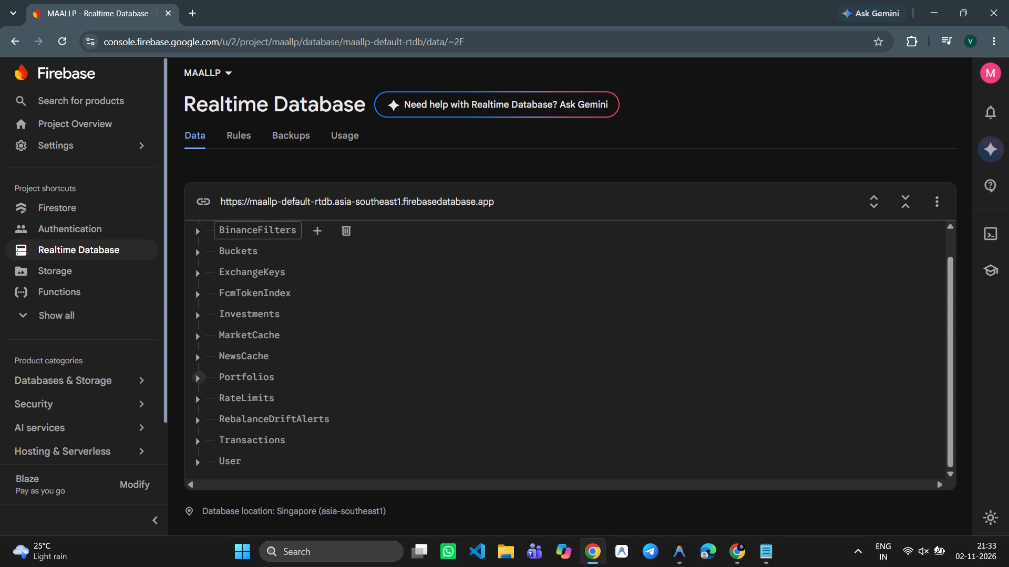
scroll(293, 313, up, 3)
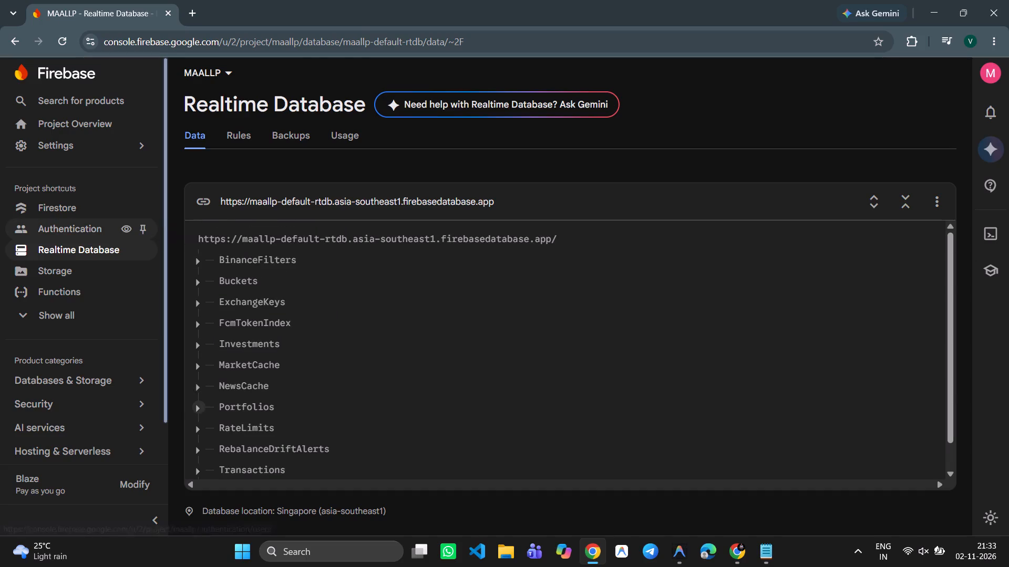
Copy the UID of the first listed user in Authentication.
click(103, 222)
scroll(592, 333, down, 1)
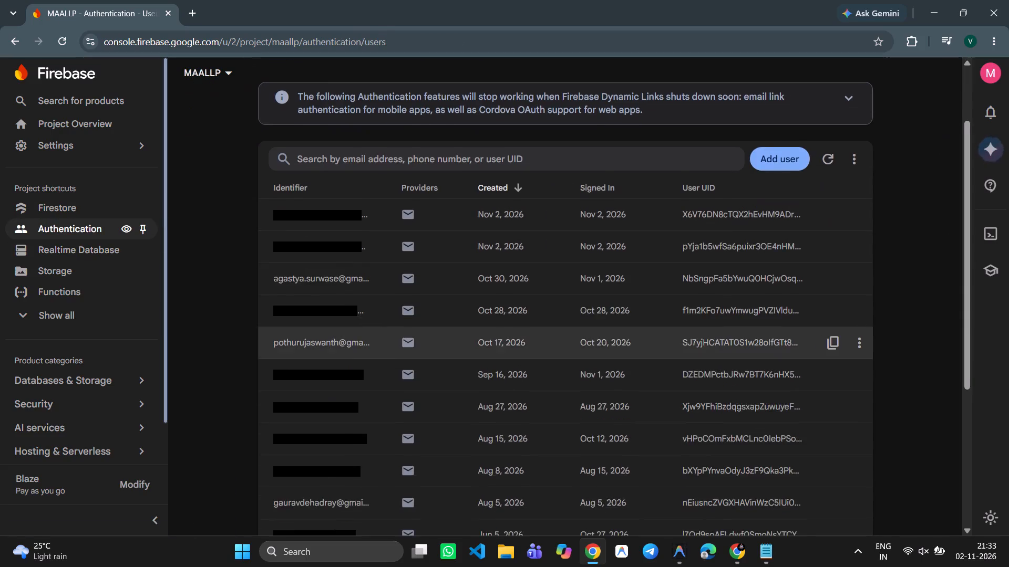
scroll(592, 333, down, 1)
scroll(592, 333, up, 1)
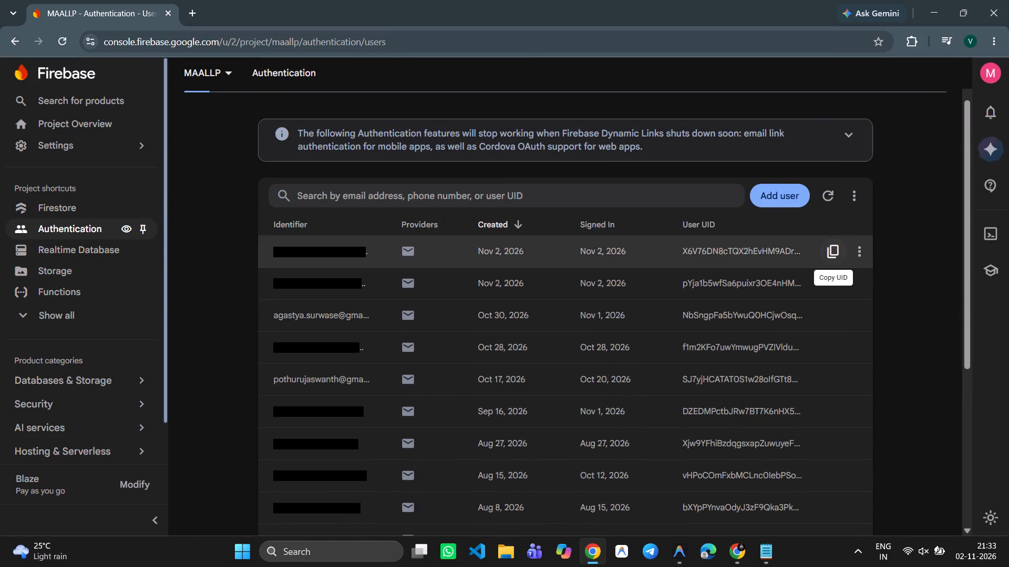
click(834, 250)
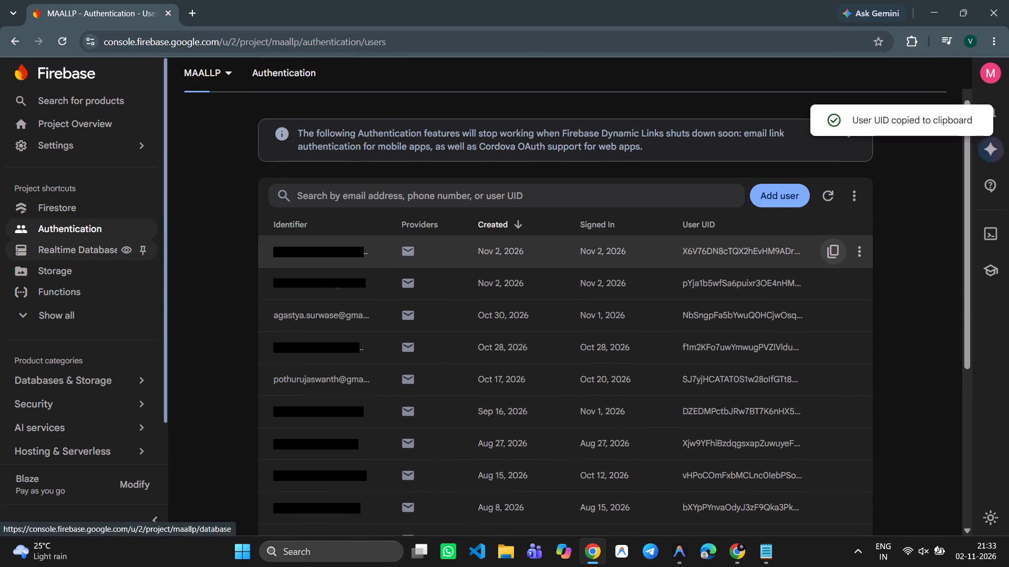
Add a child under ExchangeKeys in the Realtime Database, using the copied UID as its key and leaving the value empty.
click(72, 254)
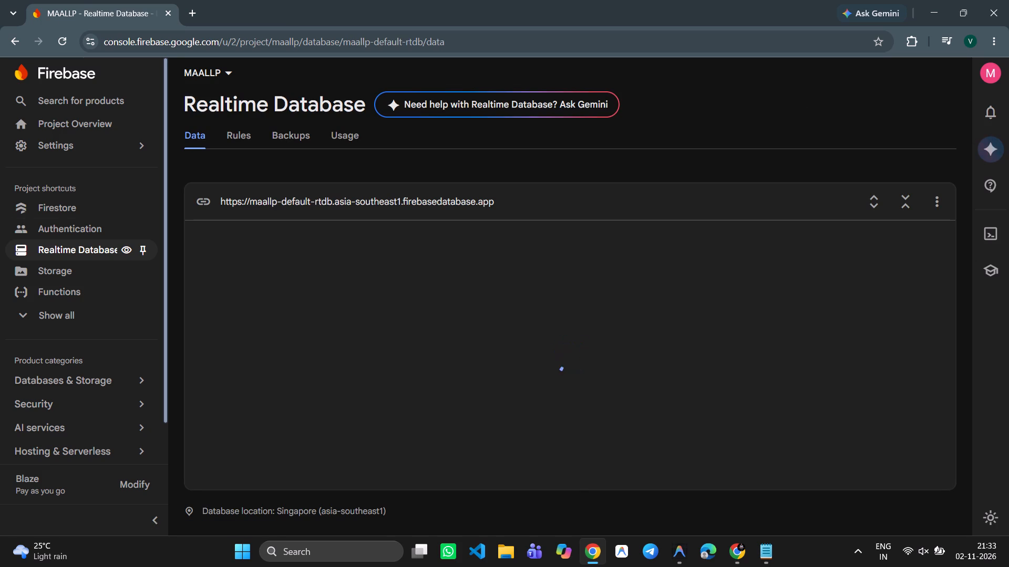
scroll(289, 294, down, 3)
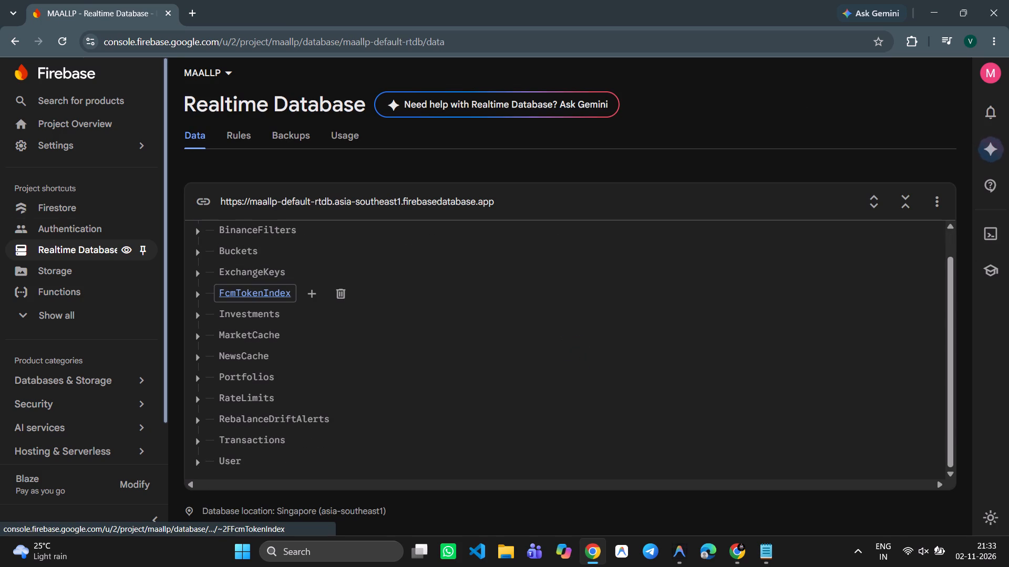
scroll(289, 294, up, 5)
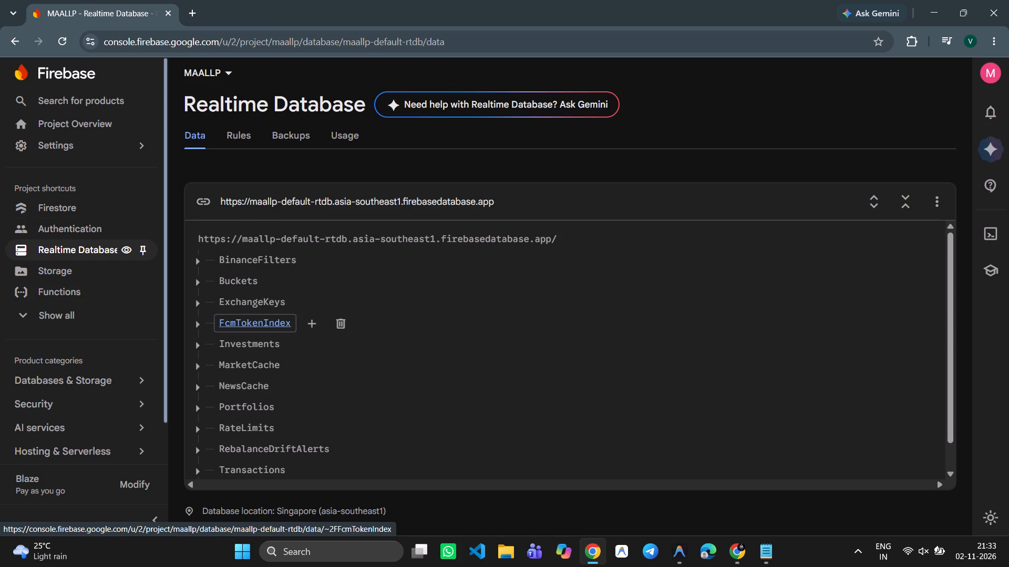
click(201, 299)
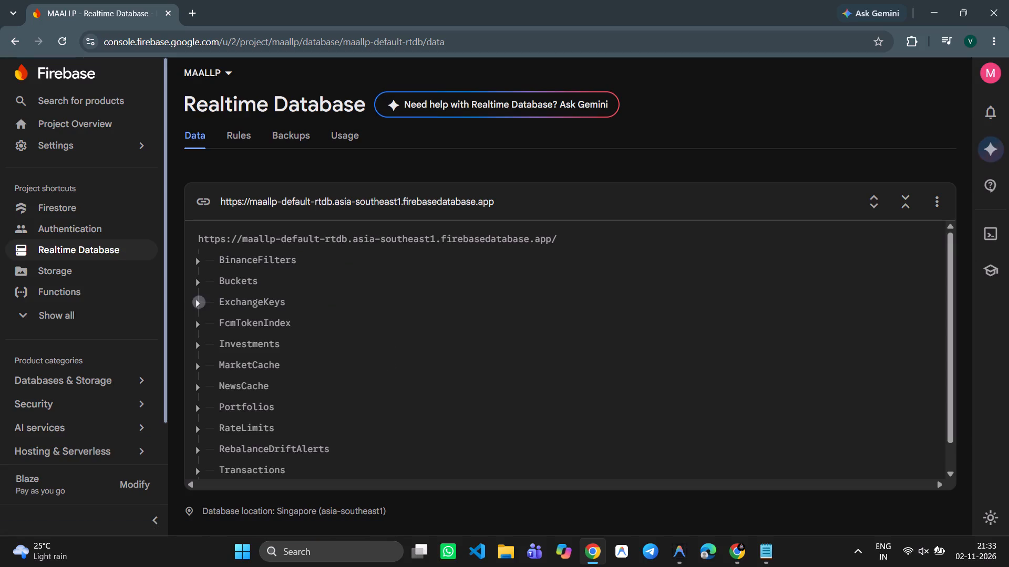
click(305, 301)
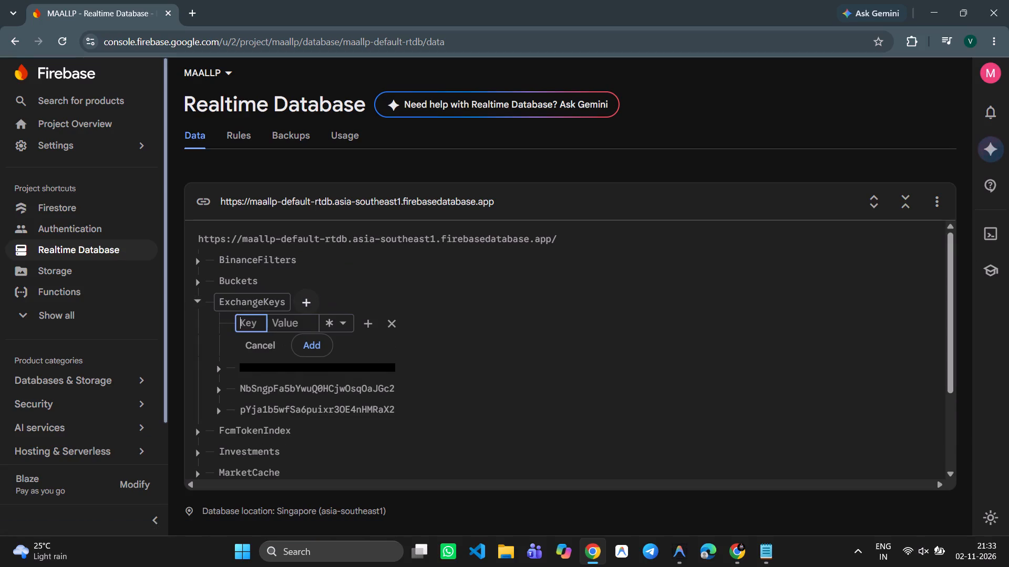
key(ctrl+v)
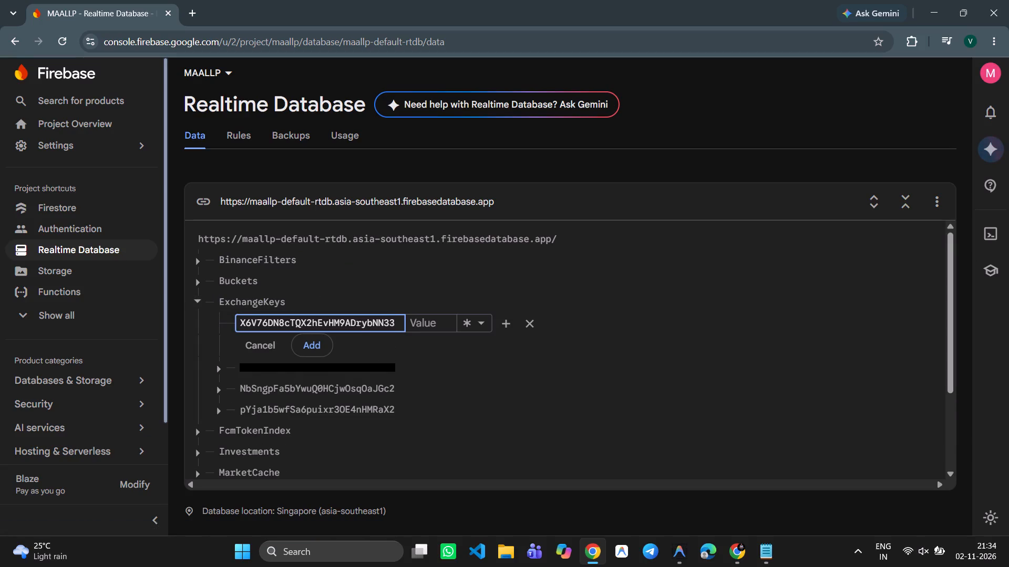
key(Return)
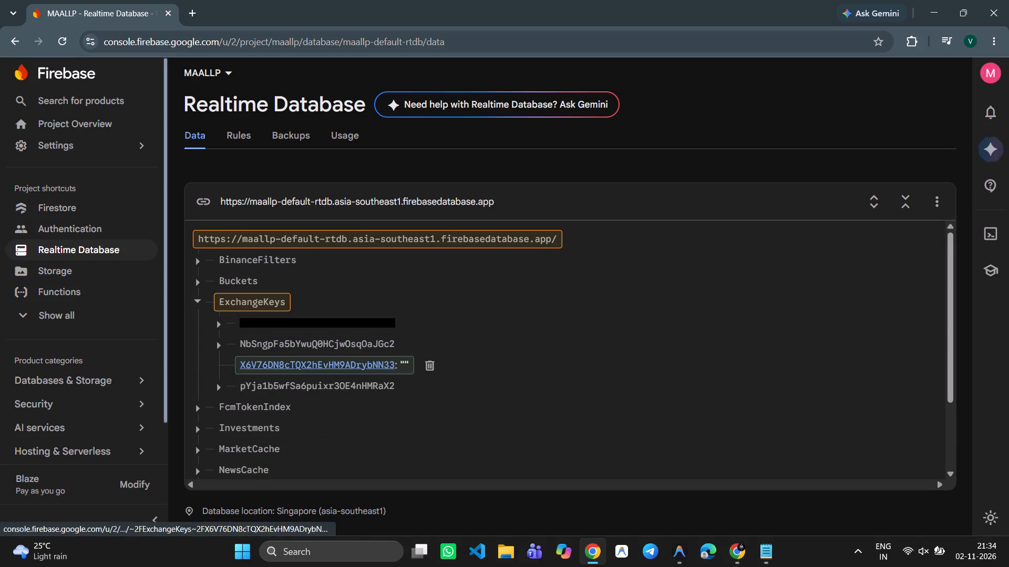
Import agastya_exchange_keys.json from the Desktop into the new UID child under ExchangeKeys.
click(324, 362)
click(940, 205)
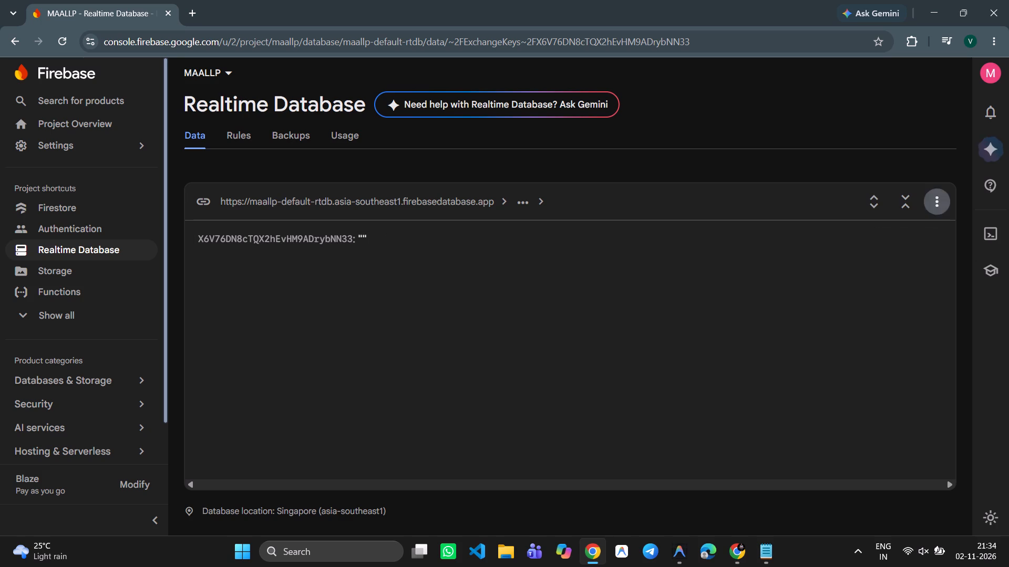
click(915, 224)
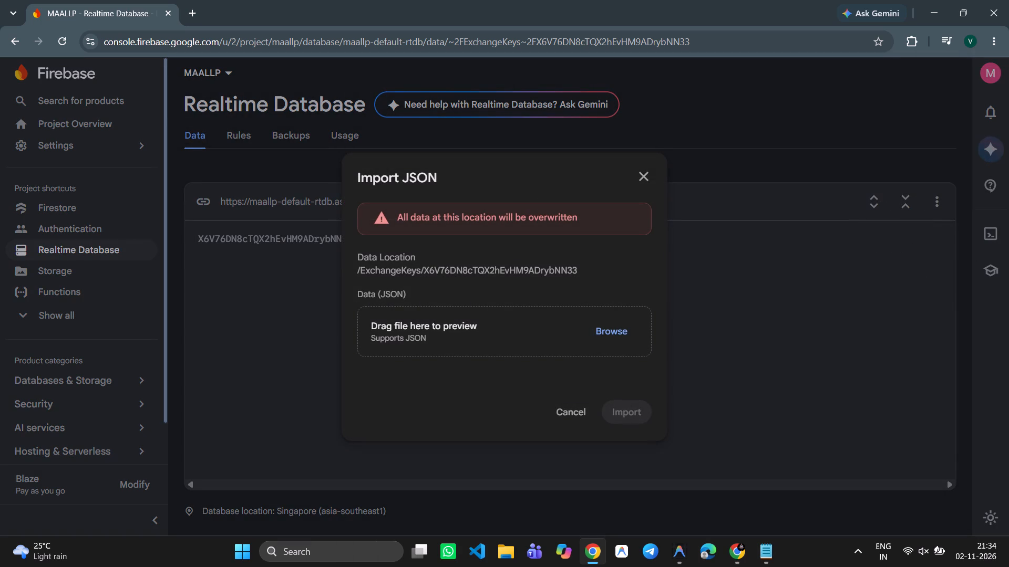
click(618, 331)
scroll(209, 205, down, 10)
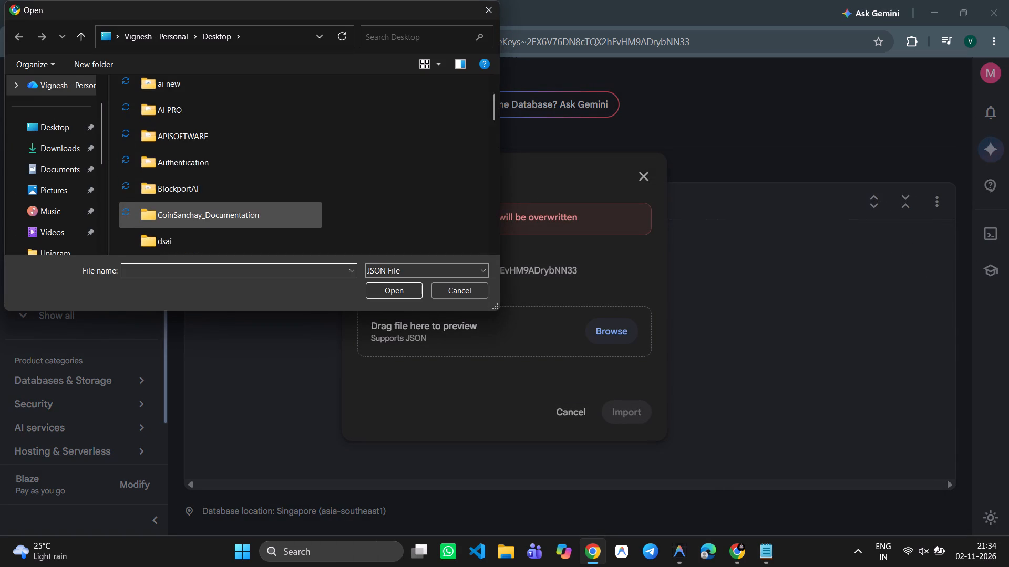
scroll(209, 205, down, 20)
scroll(209, 205, down, 14)
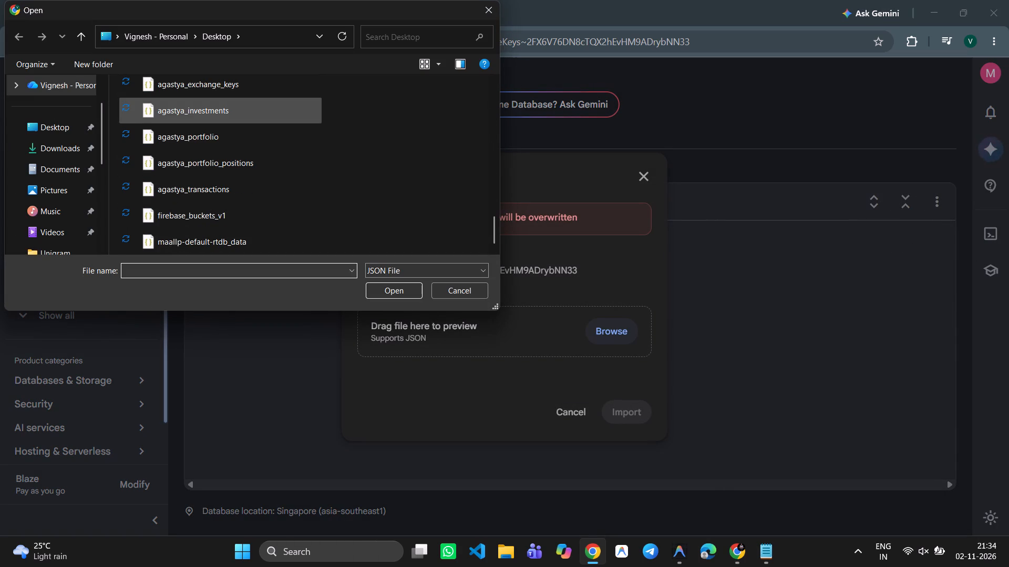
click(214, 87)
click(395, 293)
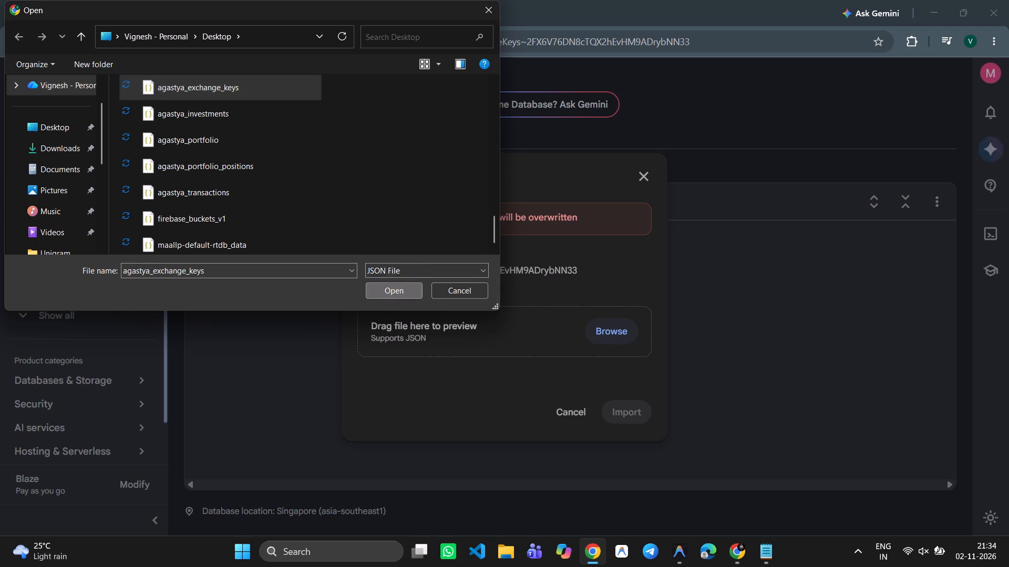
click(630, 422)
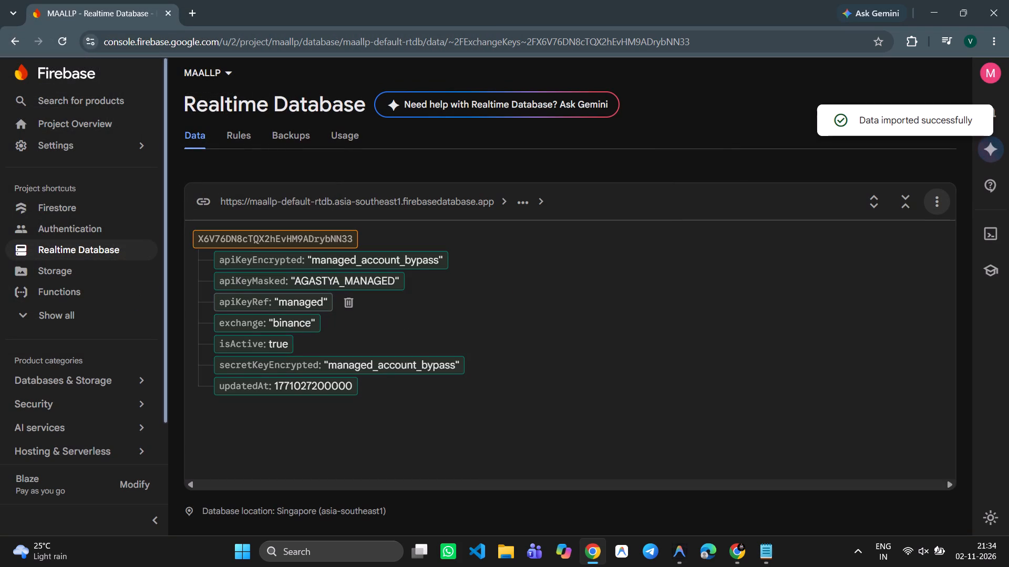
Set apiKeyMasked in the imported ExchangeKeys entry to REKHA_MANAGED.
click(334, 276)
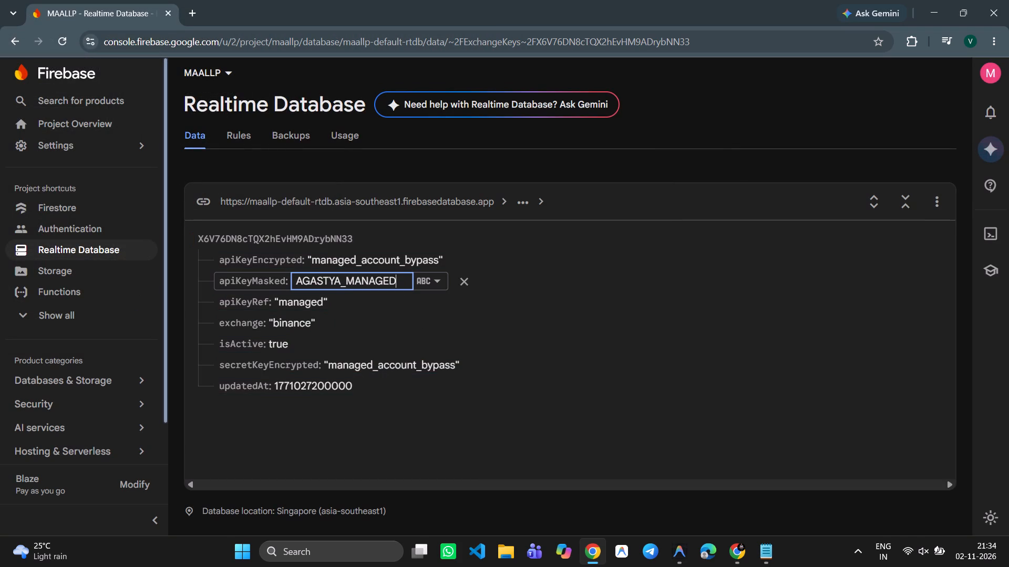
click(338, 284)
key(BackSpace)
key(BackSpace)
key(BackSpace)
key(BackSpace)
key(BackSpace)
key(BackSpace)
key(BackSpace)
key(BackSpace)
key(BackSpace)
key(BackSpace)
key(BackSpace)
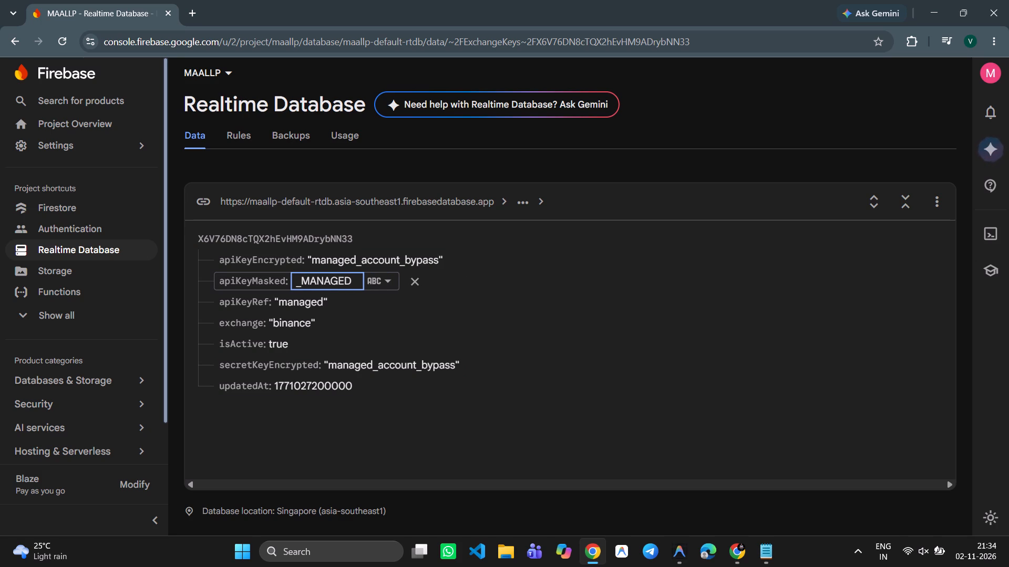
text(REKHA)
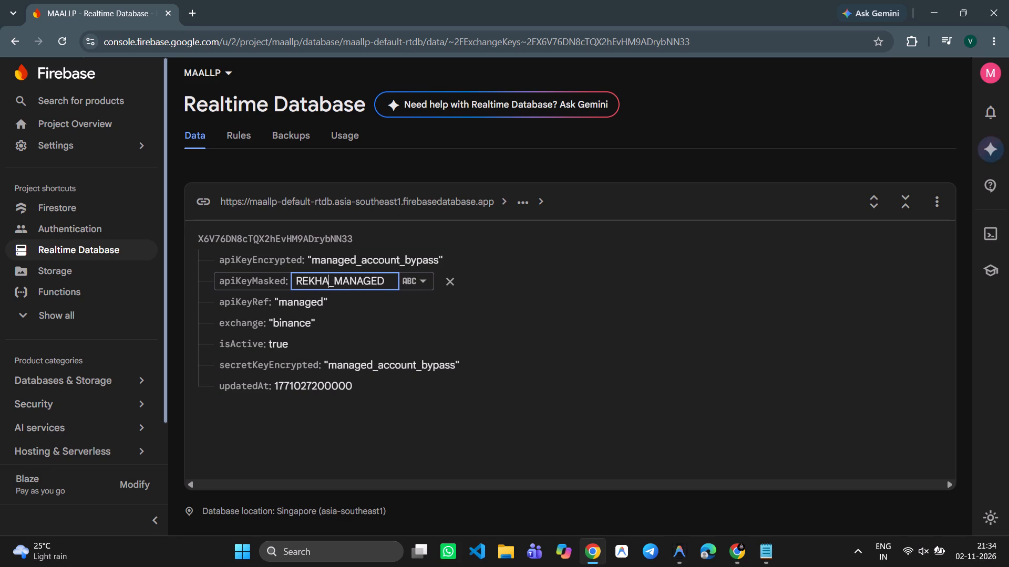
scroll(411, 354, down, 1)
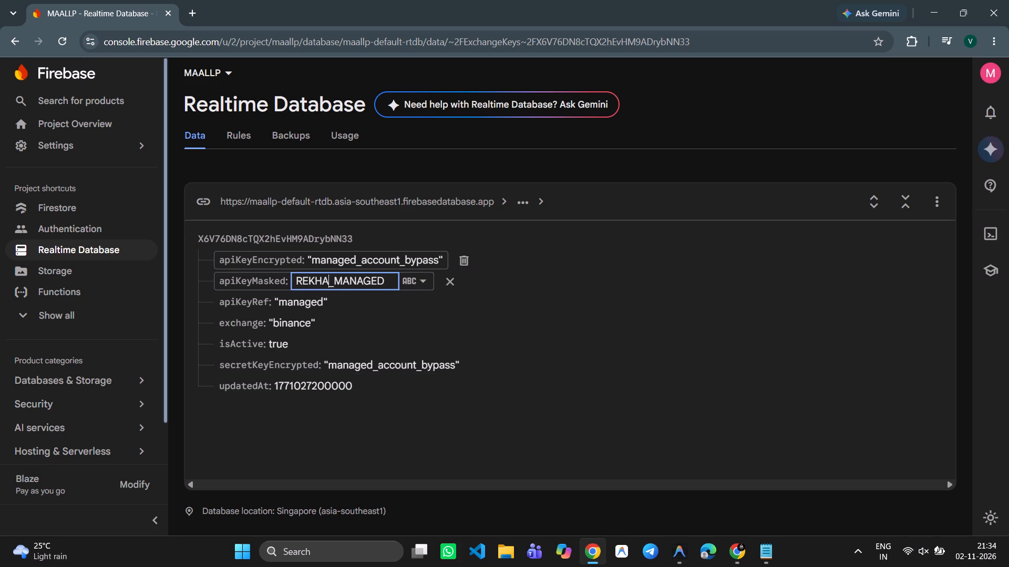
click(389, 281)
key(Return)
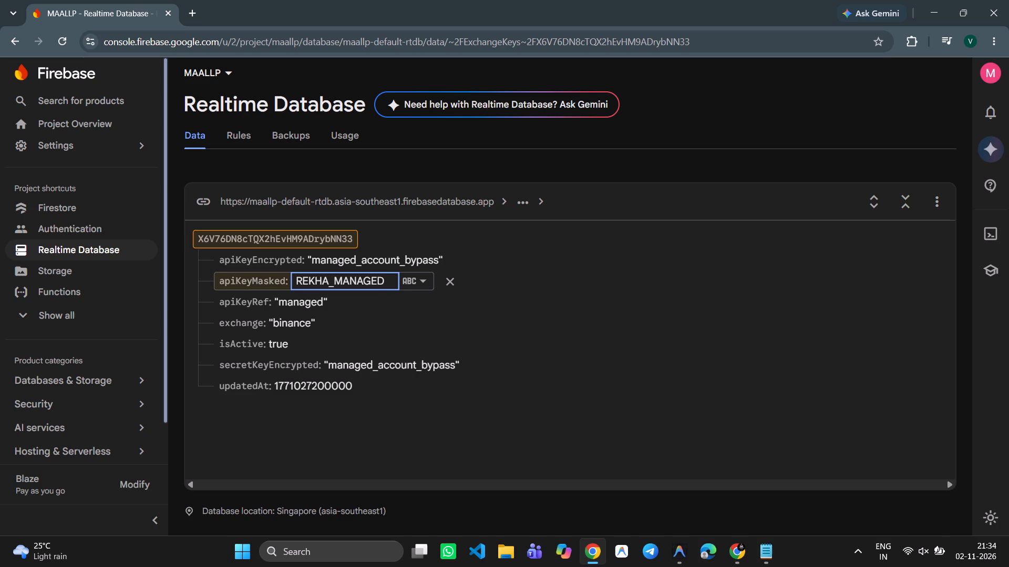
Return to the database root, collapse ExchangeKeys and add a child with the copied UID as key and an empty value under Investments.
click(395, 203)
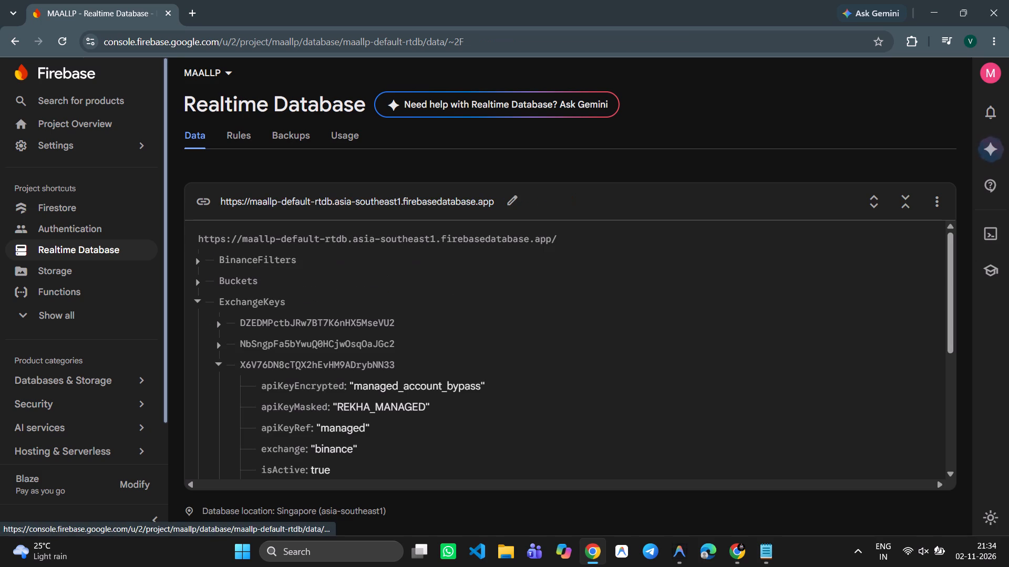
click(218, 363)
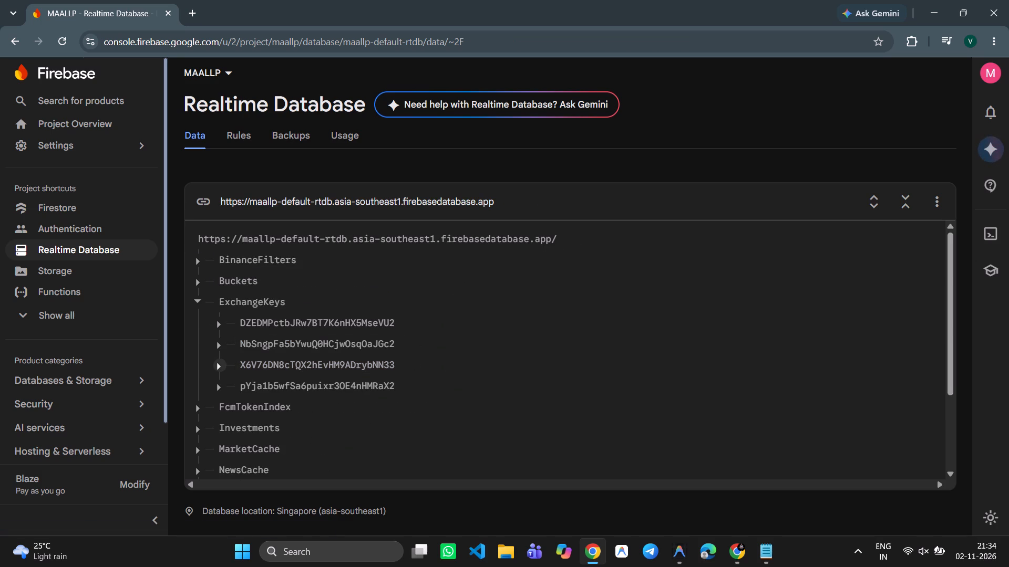
click(196, 300)
scroll(227, 333, down, 2)
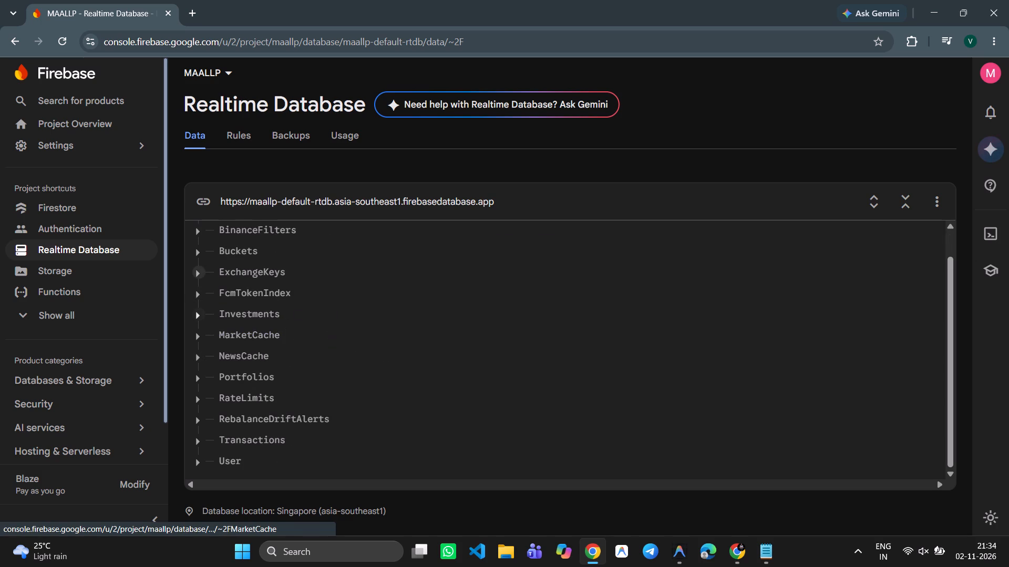
click(193, 318)
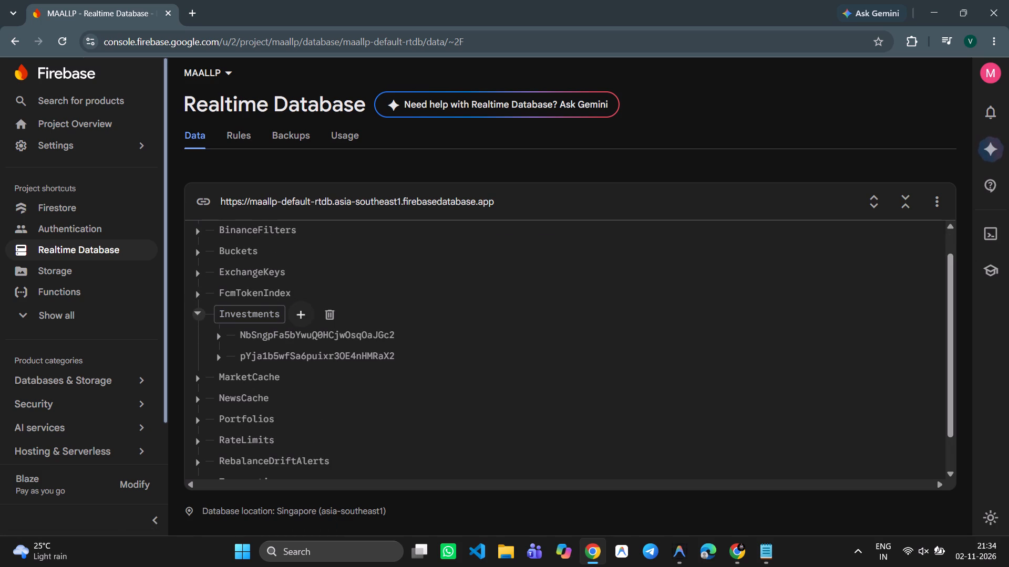
click(298, 314)
key(ctrl+v)
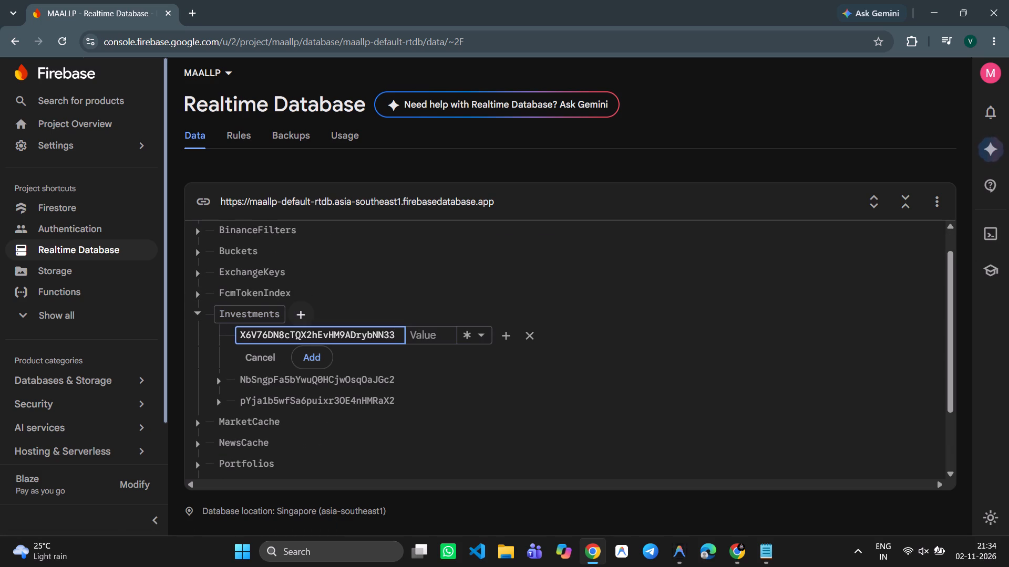
key(Return)
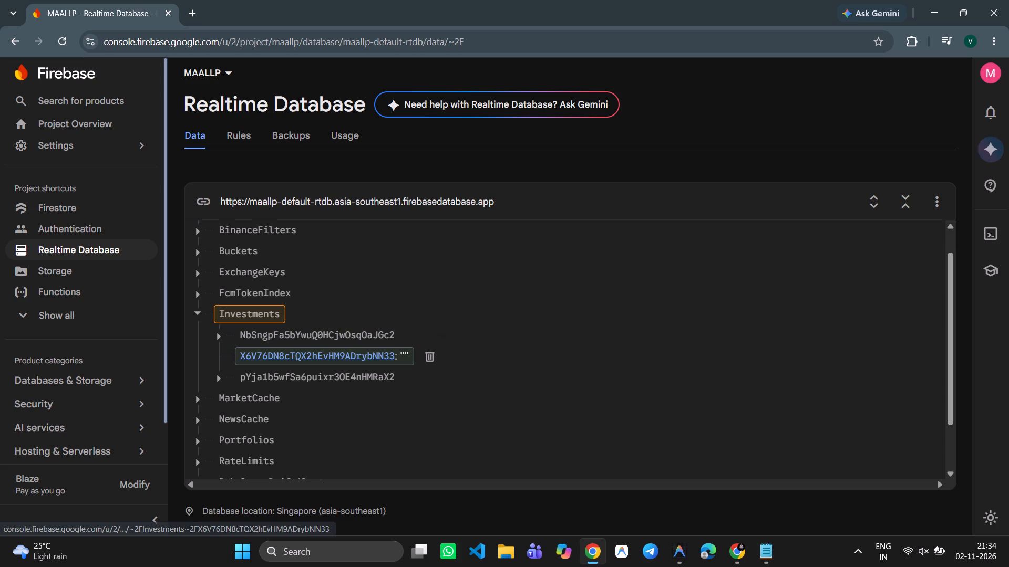
Import agastya_investments.json from the Desktop into the new UID child under Investments.
click(352, 353)
click(939, 202)
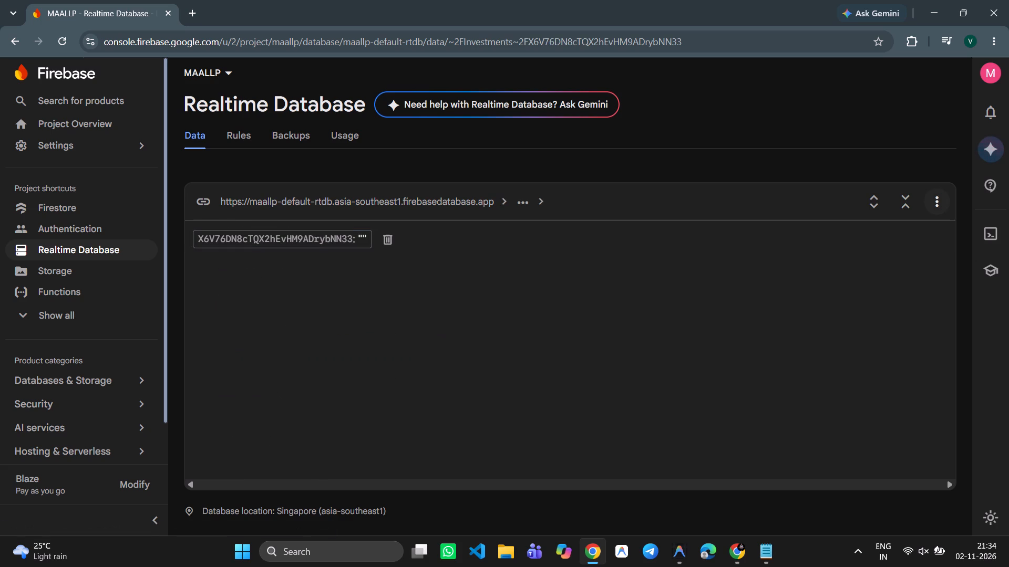
click(883, 228)
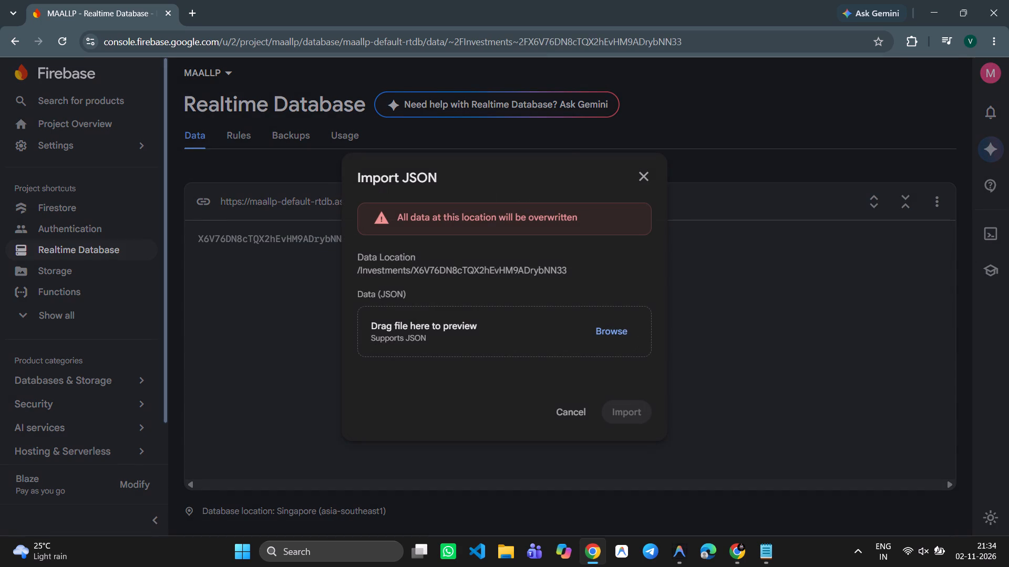
click(609, 337)
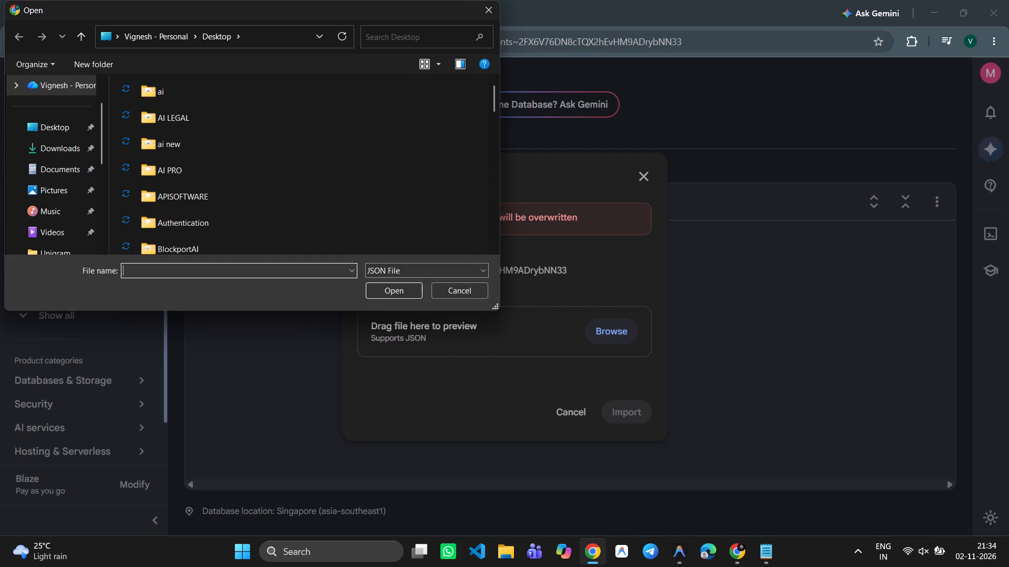
scroll(254, 182, down, 9)
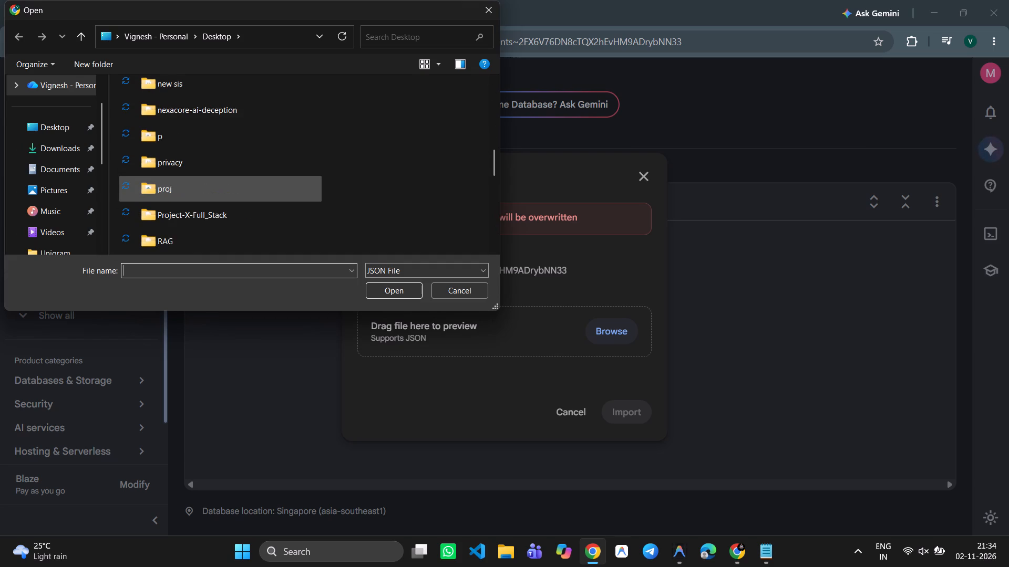
scroll(254, 182, down, 7)
click(231, 114)
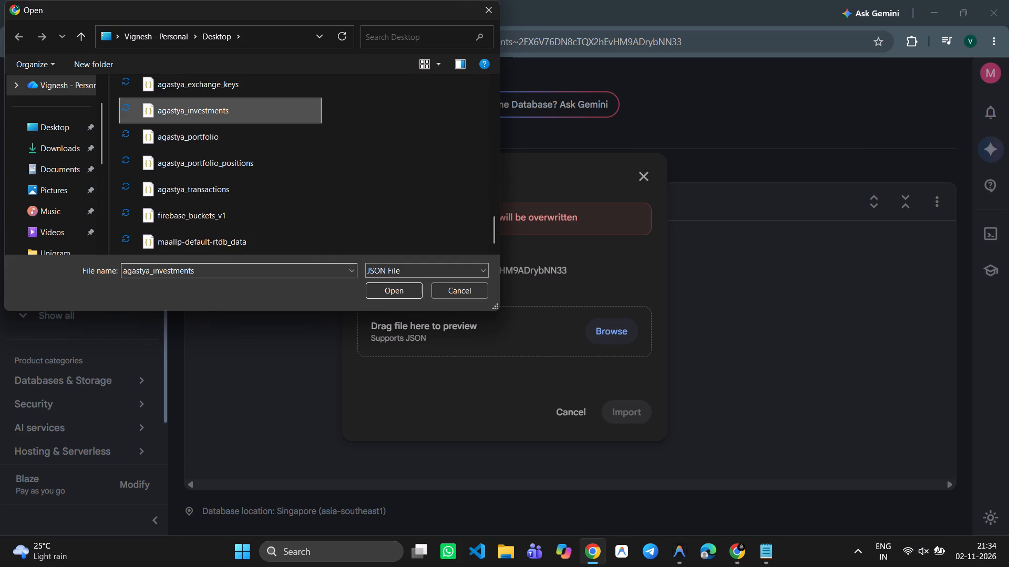
click(395, 287)
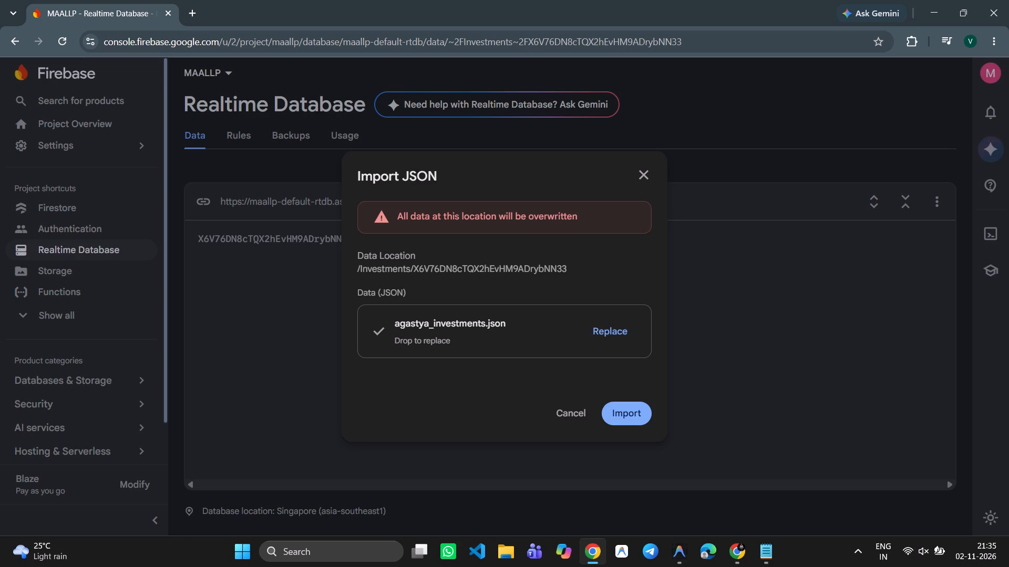
click(619, 411)
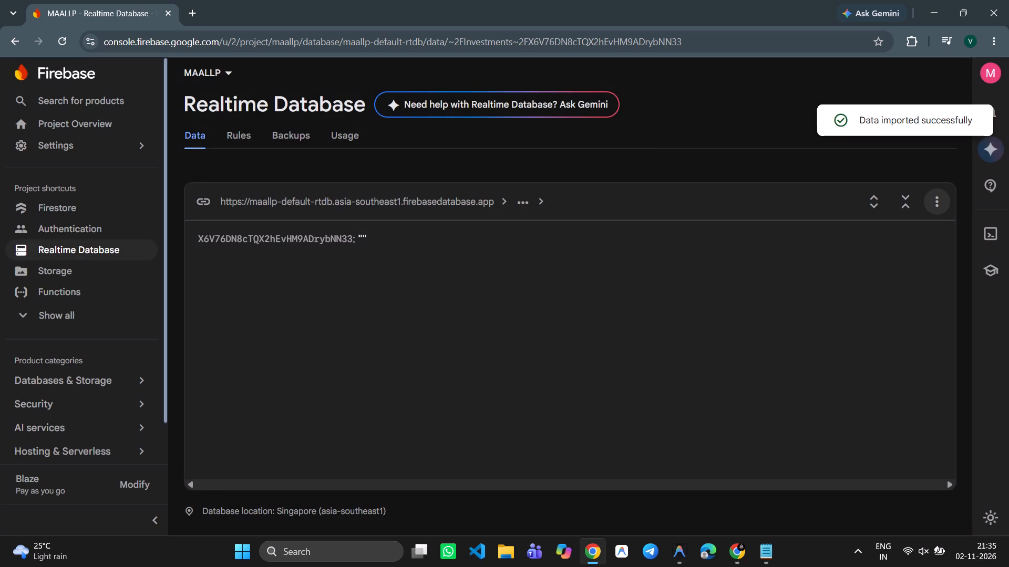
Set userId in sip_001 of the newly imported Investments entry to the UID used as its parent key.
click(200, 259)
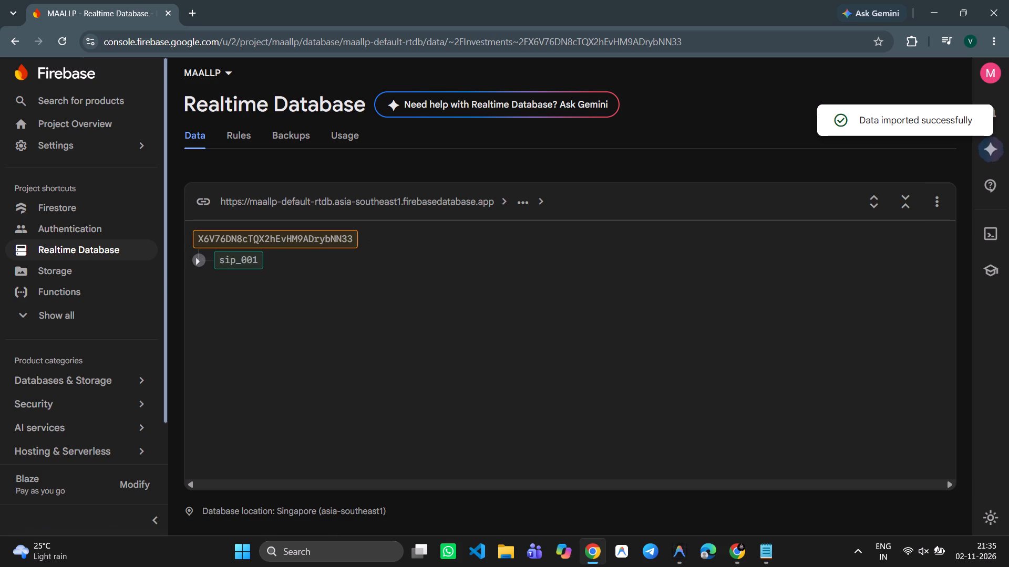
scroll(274, 330, down, 4)
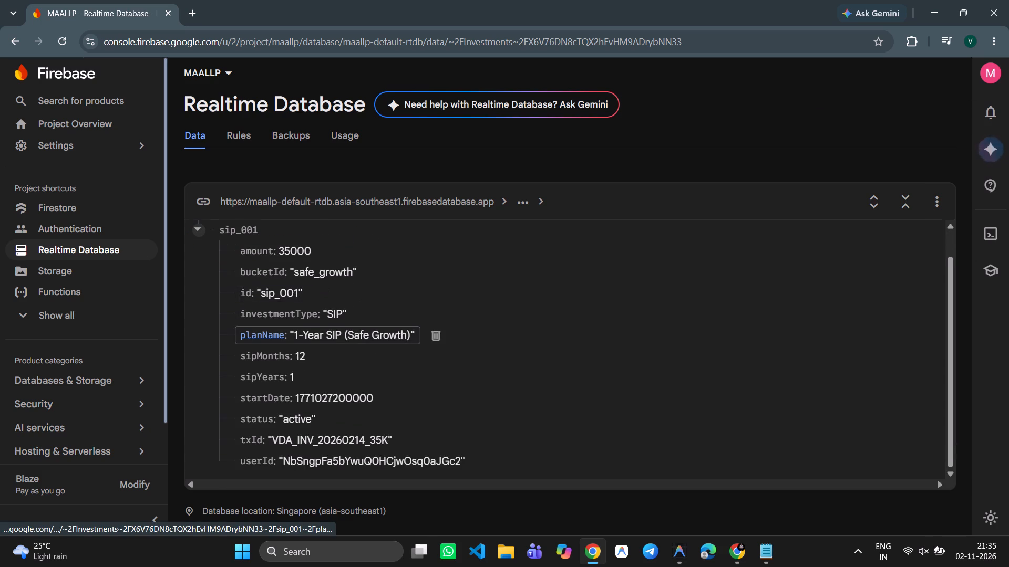
scroll(274, 330, up, 2)
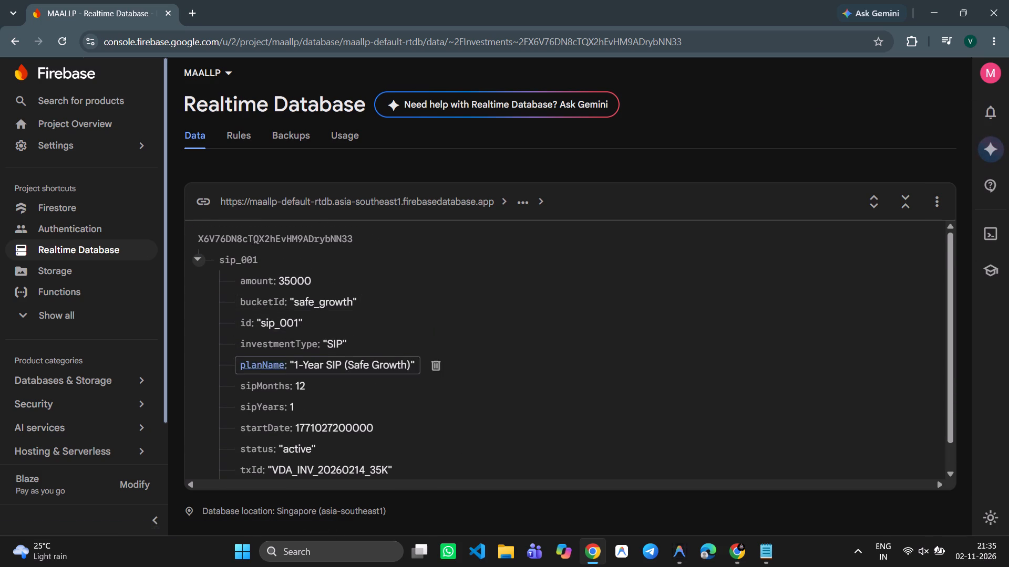
scroll(263, 356, down, 4)
click(313, 462)
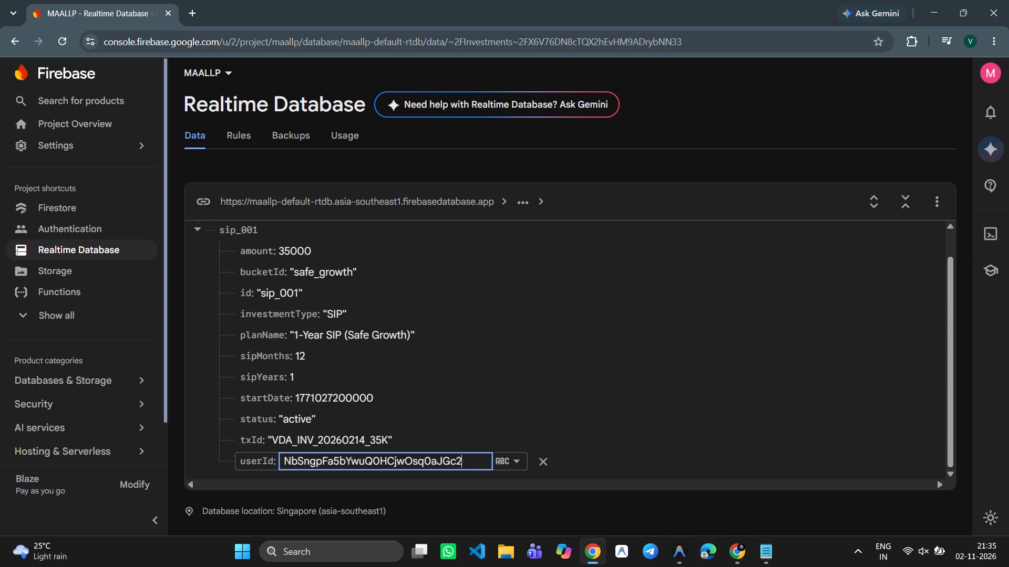
key(ctrl+a)
key(BackSpace)
key(ctrl+v)
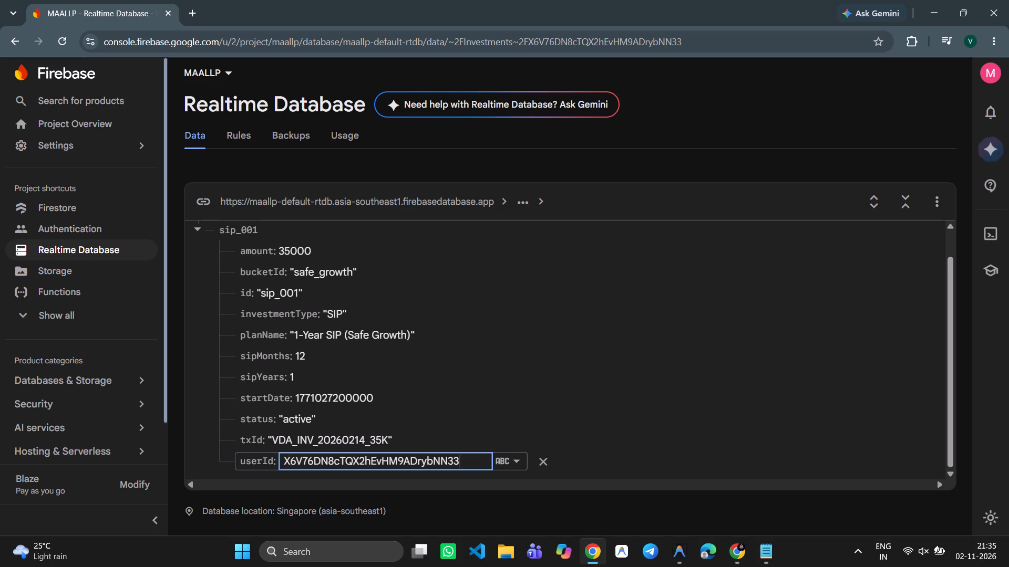
scroll(360, 346, up, 1)
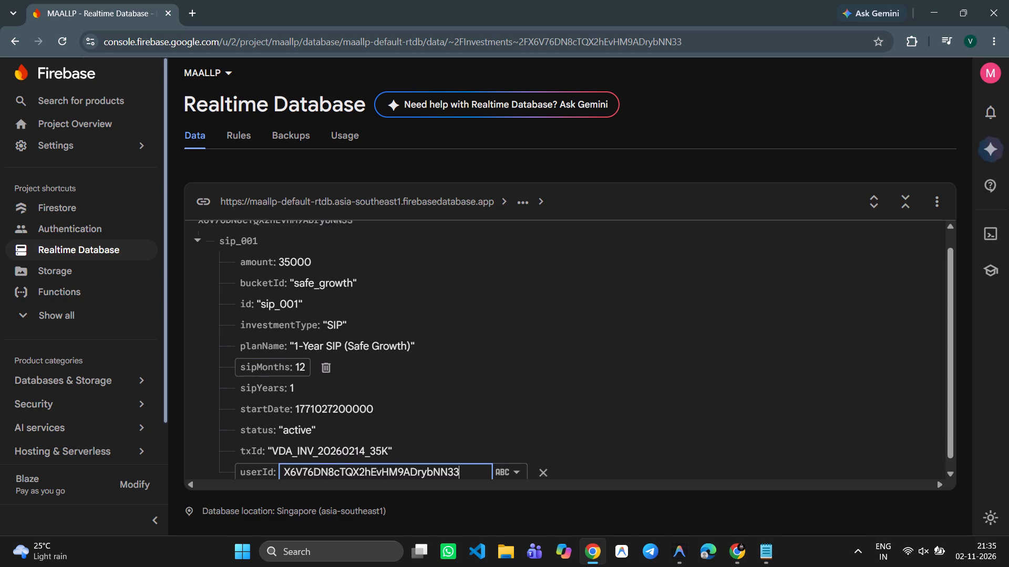
scroll(360, 346, up, 1)
scroll(360, 346, down, 4)
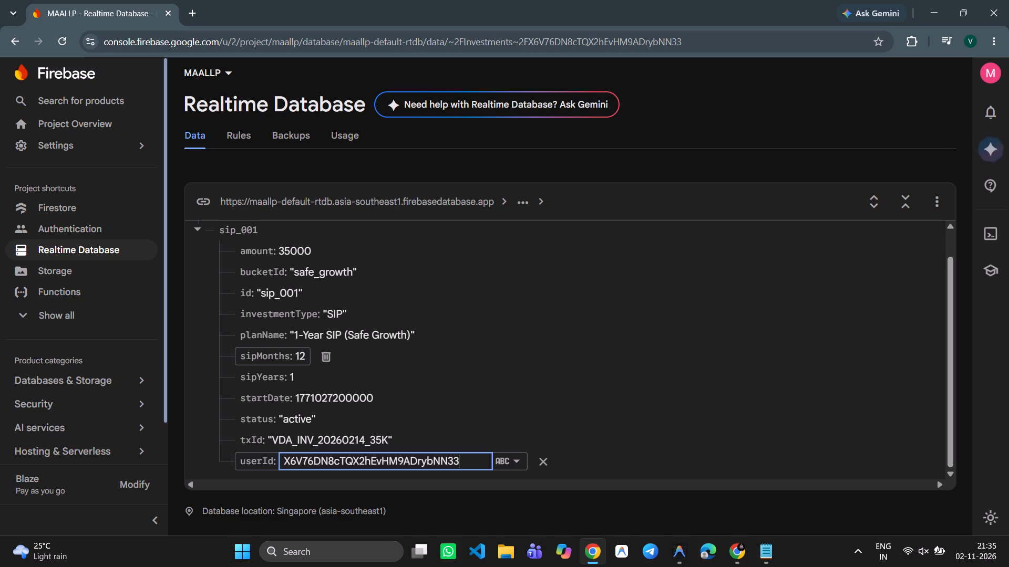
click(471, 464)
key(Return)
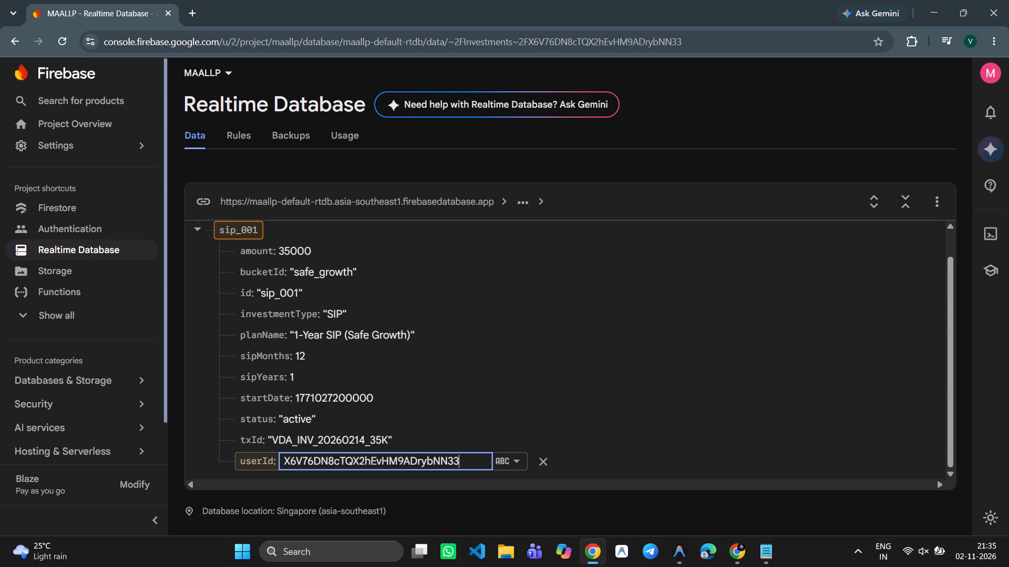
scroll(373, 269, up, 6)
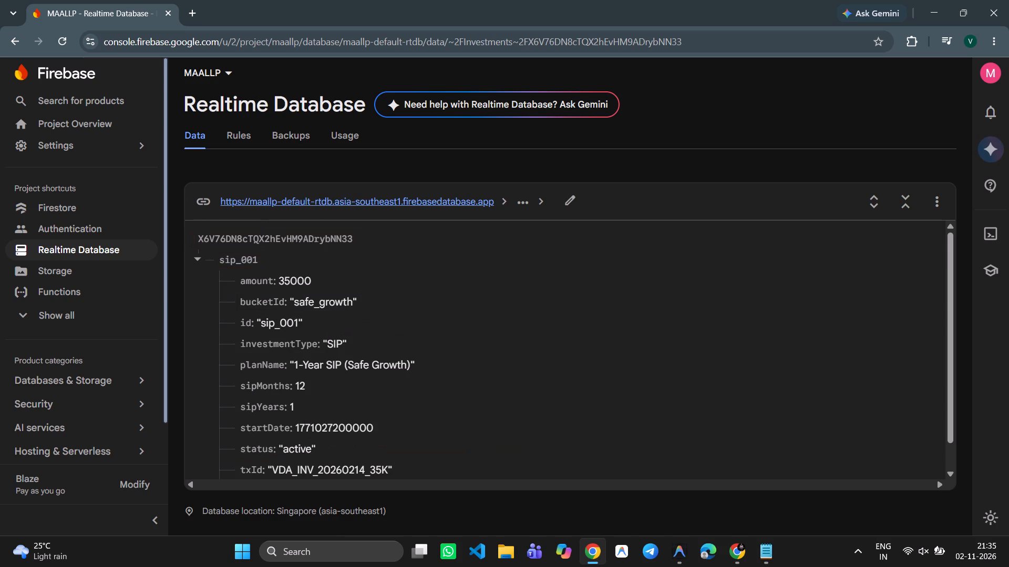
Return to the database root, open the Investments entry starting with pYja and set userId in its sip_001 to that entry's own UID.
click(321, 201)
scroll(286, 364, down, 1)
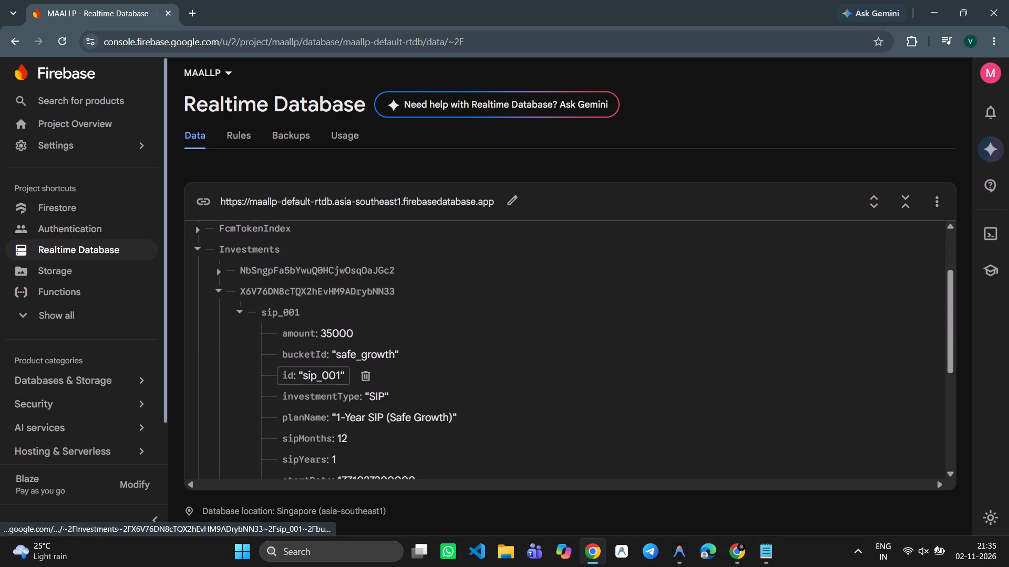
scroll(279, 334, down, 3)
scroll(279, 334, up, 5)
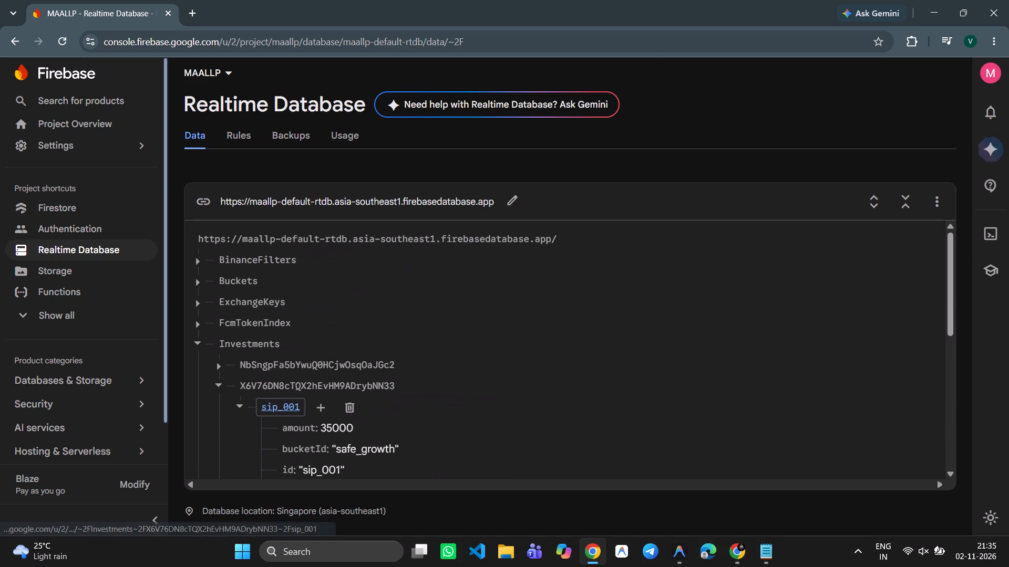
click(219, 385)
scroll(262, 421, down, 1)
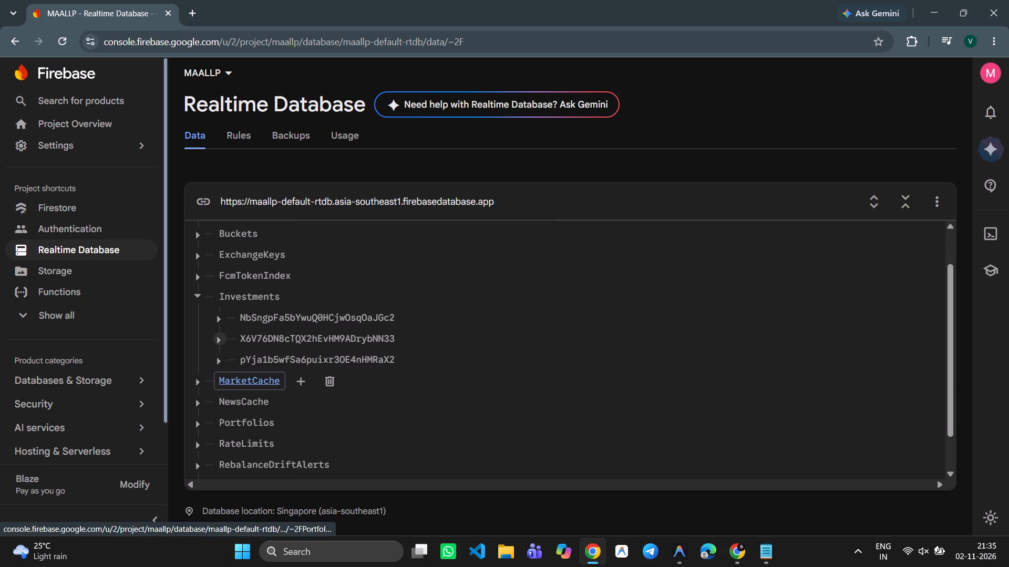
click(285, 356)
scroll(330, 392, down, 4)
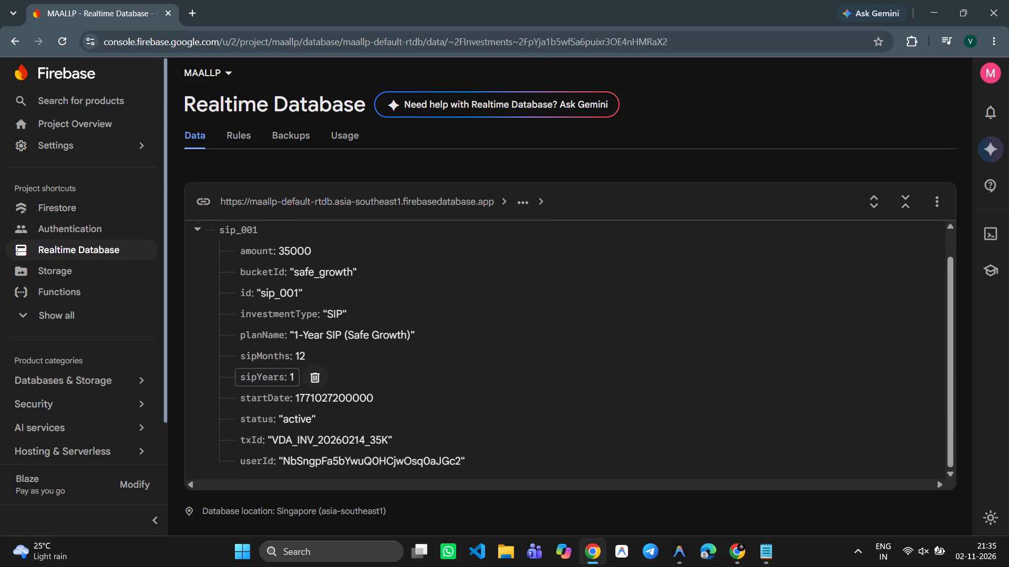
click(327, 456)
double_click(327, 456)
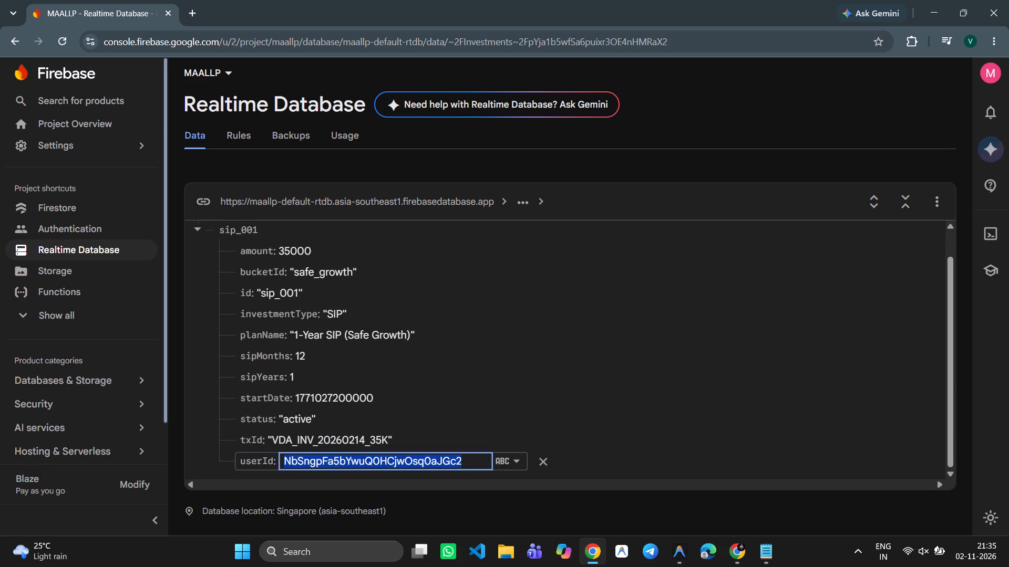
key(BackSpace)
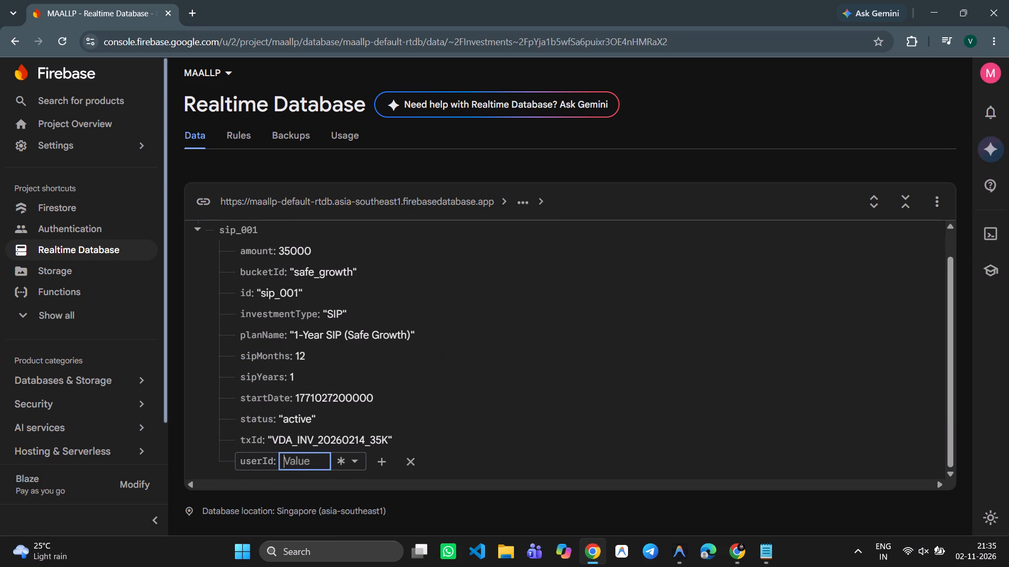
key(super+v)
click(355, 352)
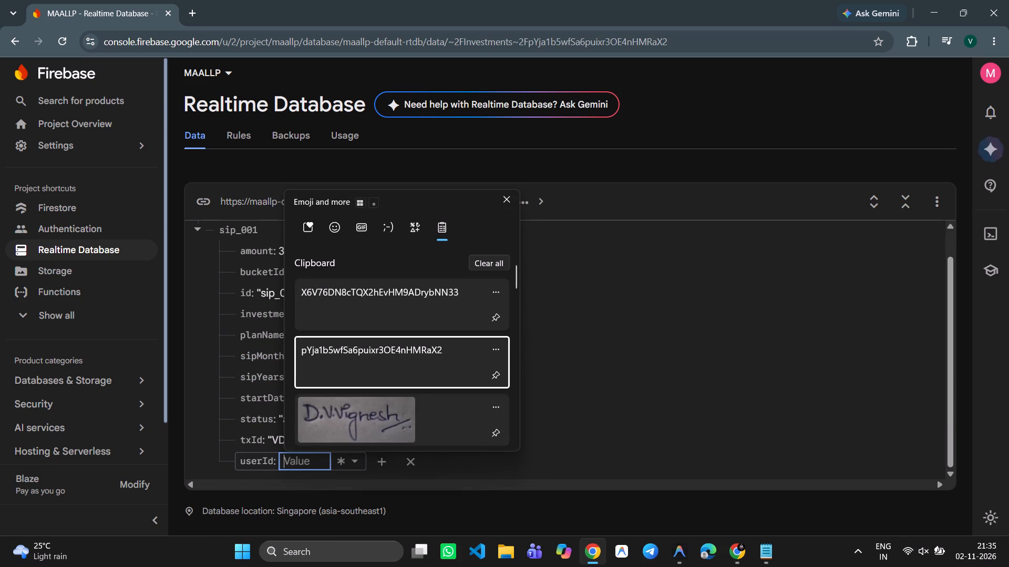
key(ctrl+v)
key(Return)
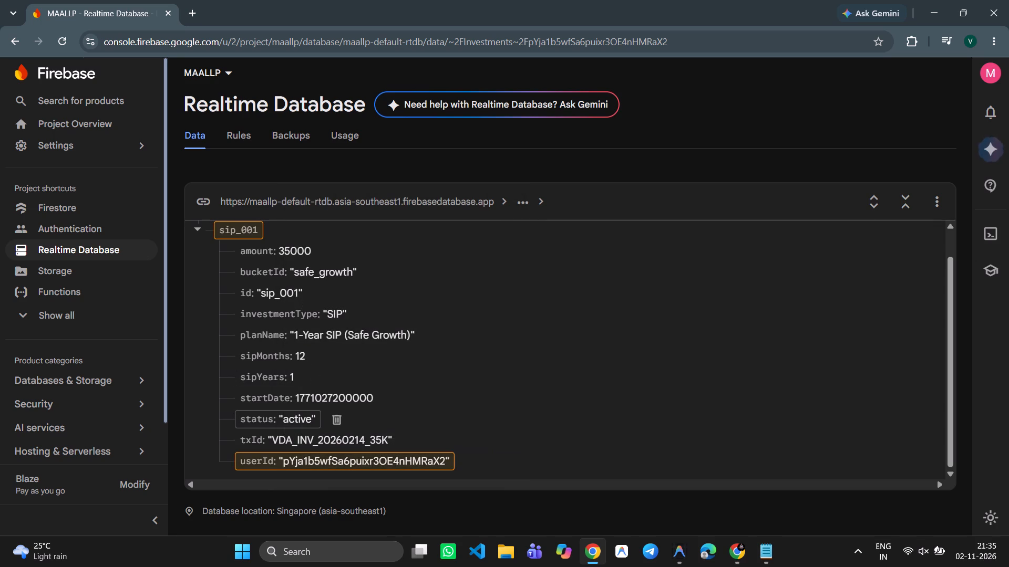
scroll(412, 425, down, 3)
scroll(412, 425, up, 1)
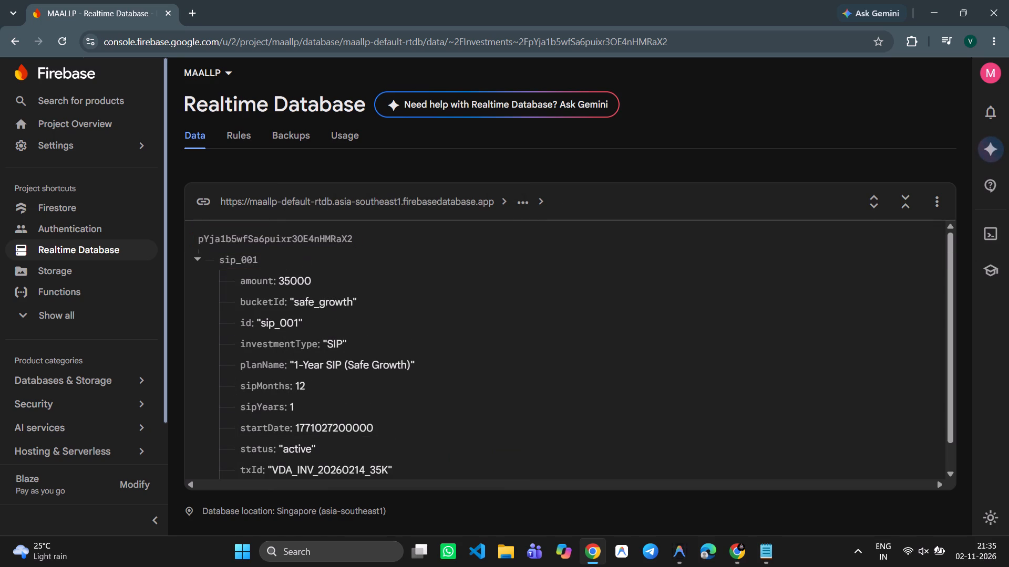
Return to the database root, collapse Investments and add a child with the UID starting with X6V7 as key and an empty value under Transactions.
click(283, 202)
scroll(298, 310, down, 1)
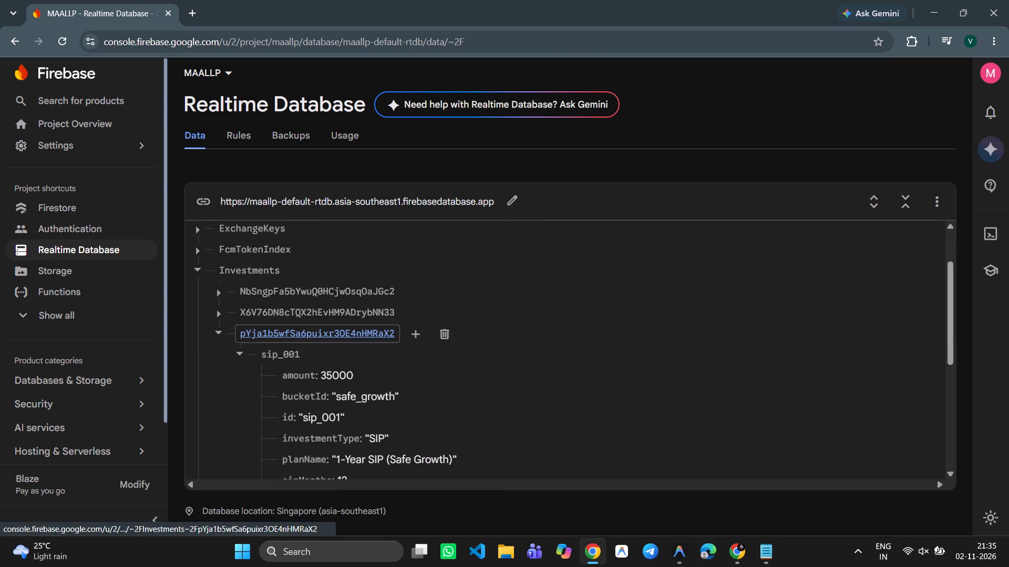
click(223, 328)
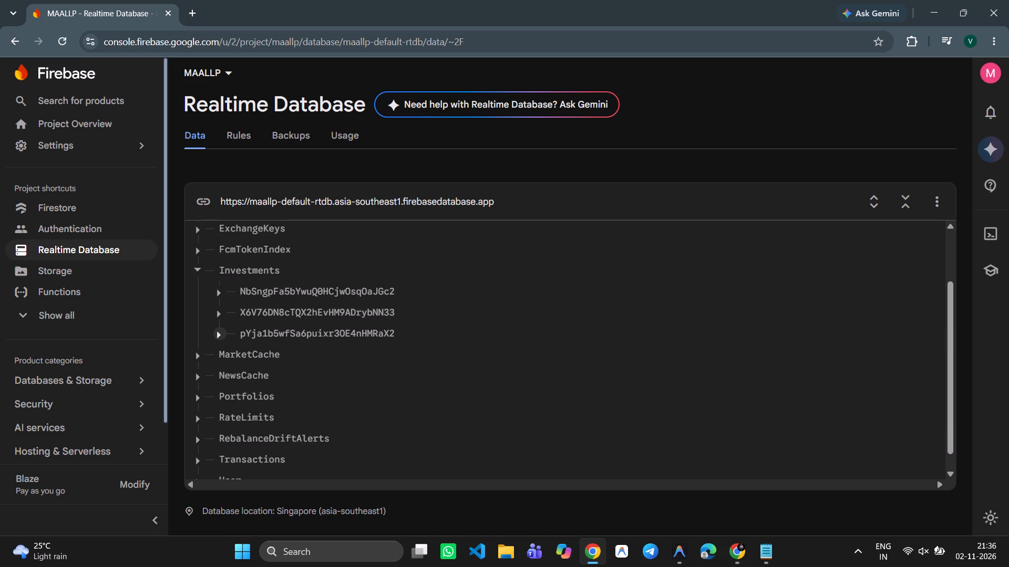
click(200, 269)
scroll(222, 330, down, 2)
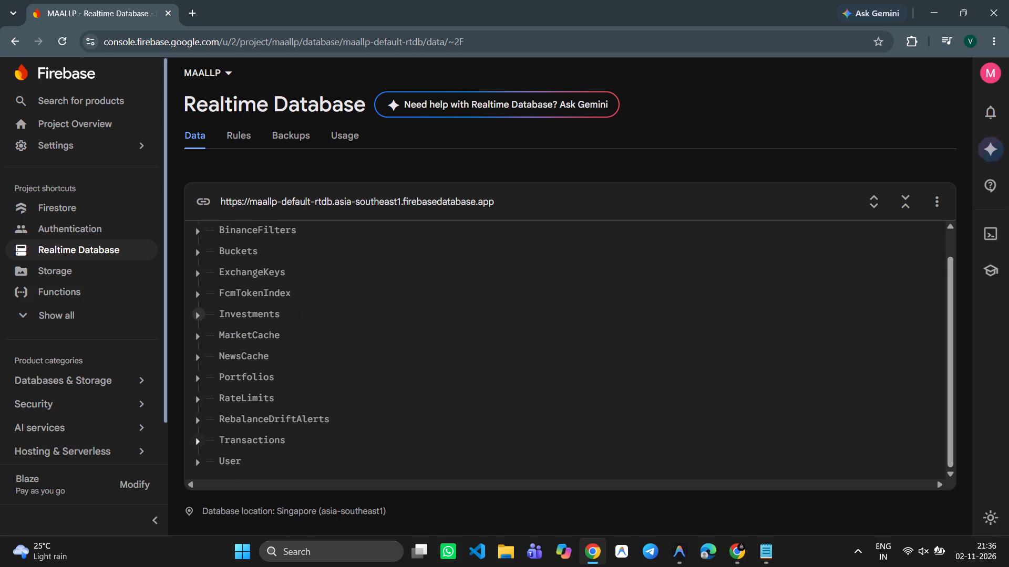
click(197, 444)
scroll(259, 417, down, 4)
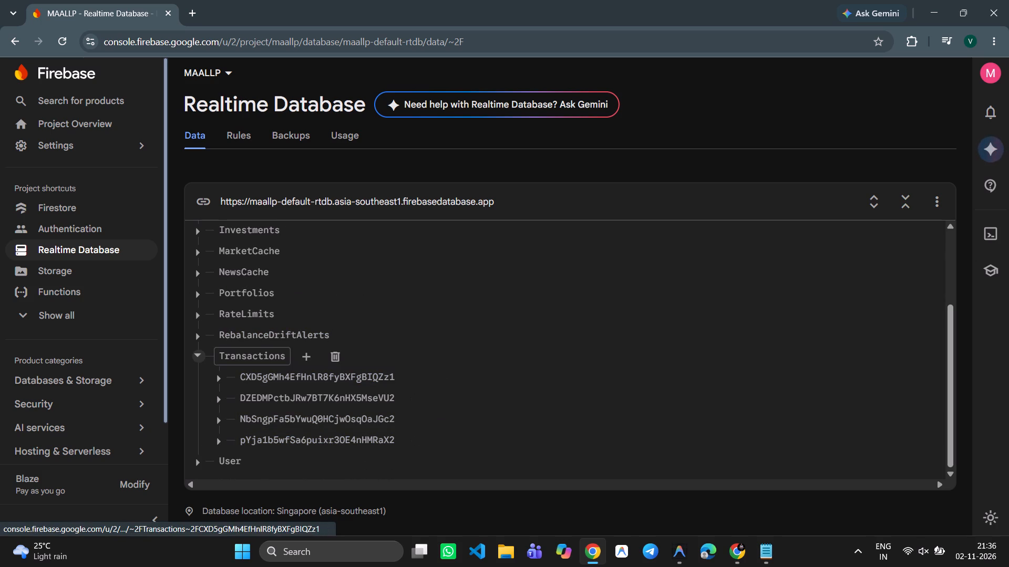
click(305, 355)
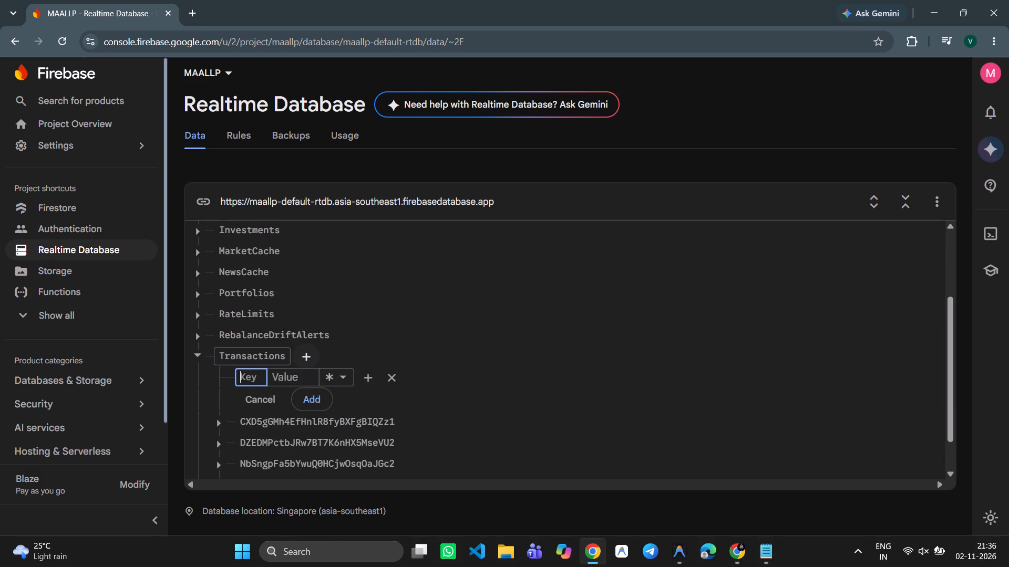
key(ctrl+v)
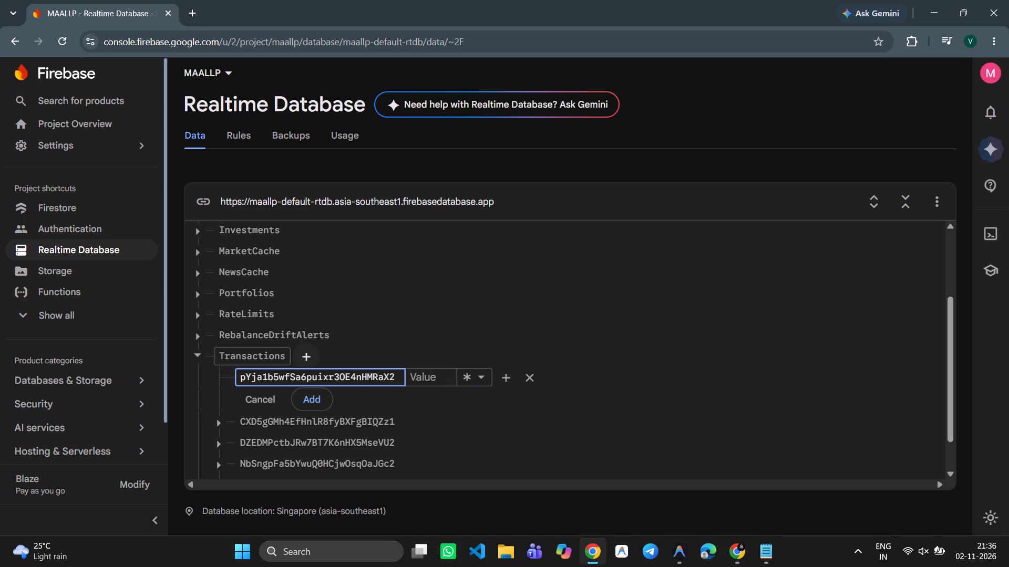
key(ctrl+z)
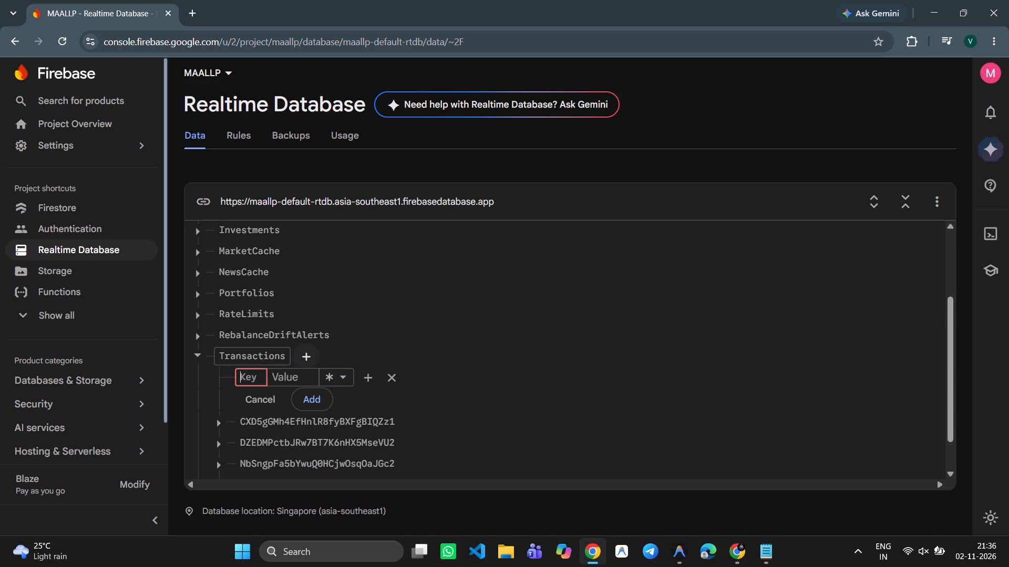
scroll(289, 413, down, 3)
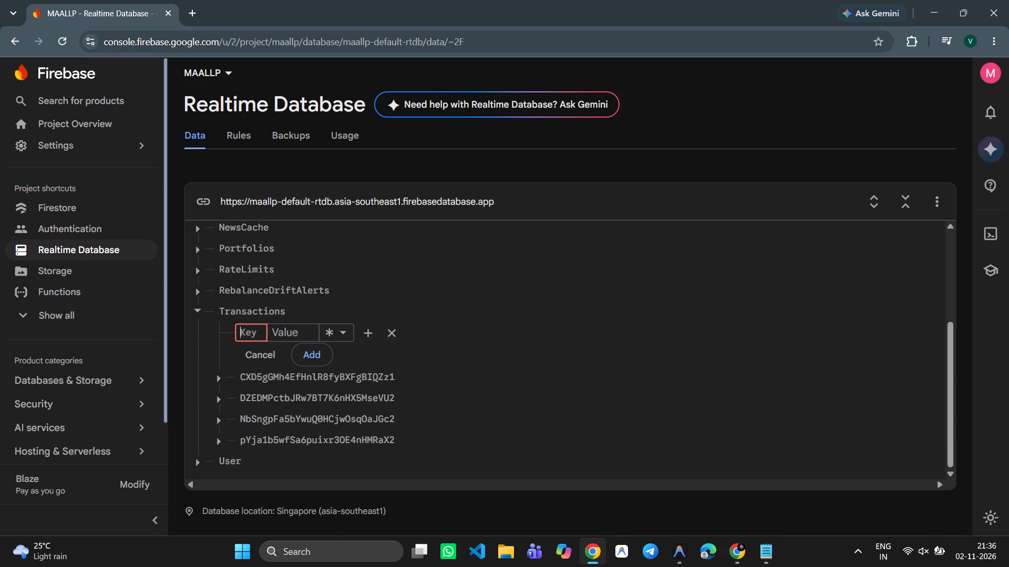
key(super+v)
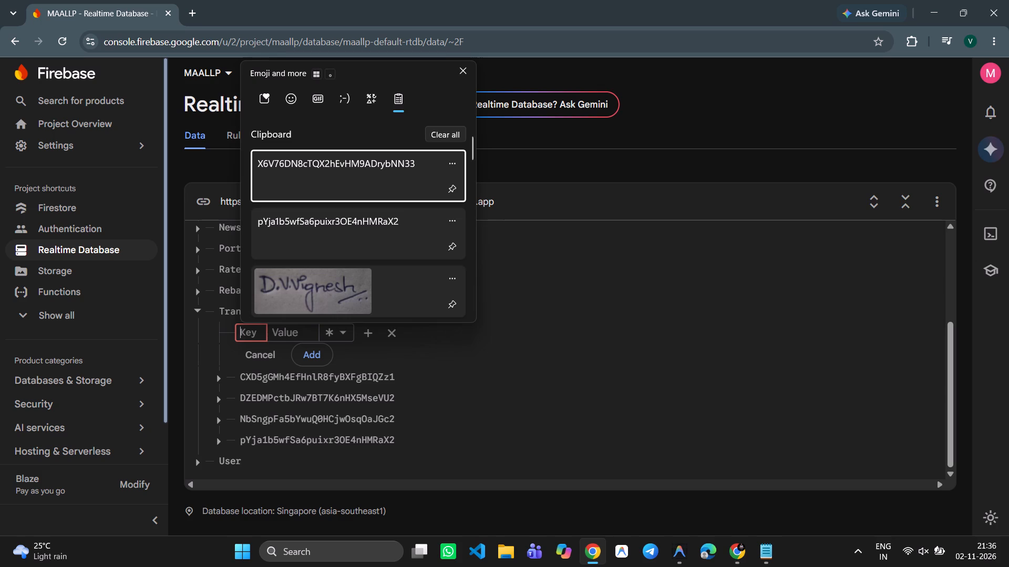
click(293, 166)
key(ctrl+v)
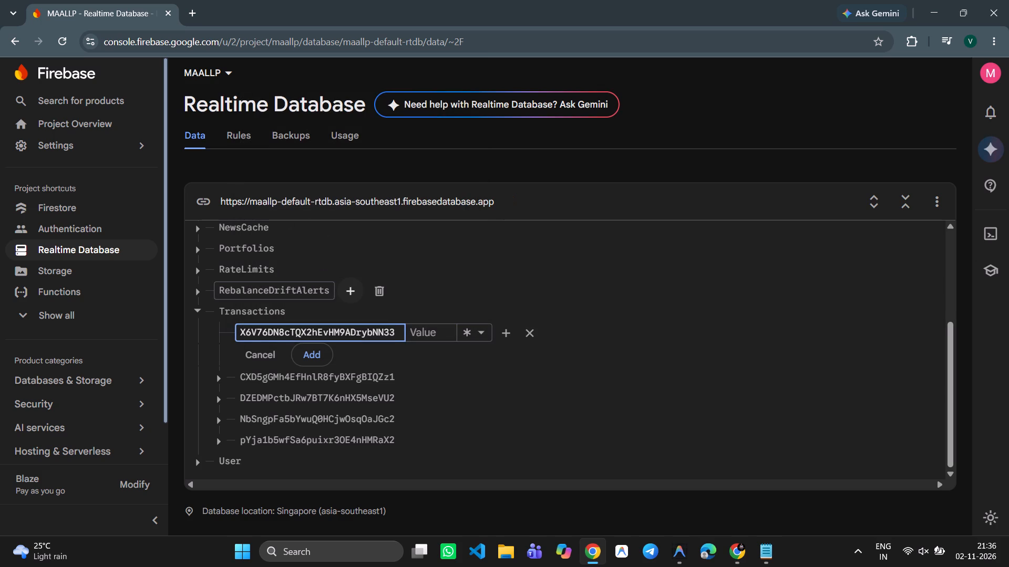
key(Return)
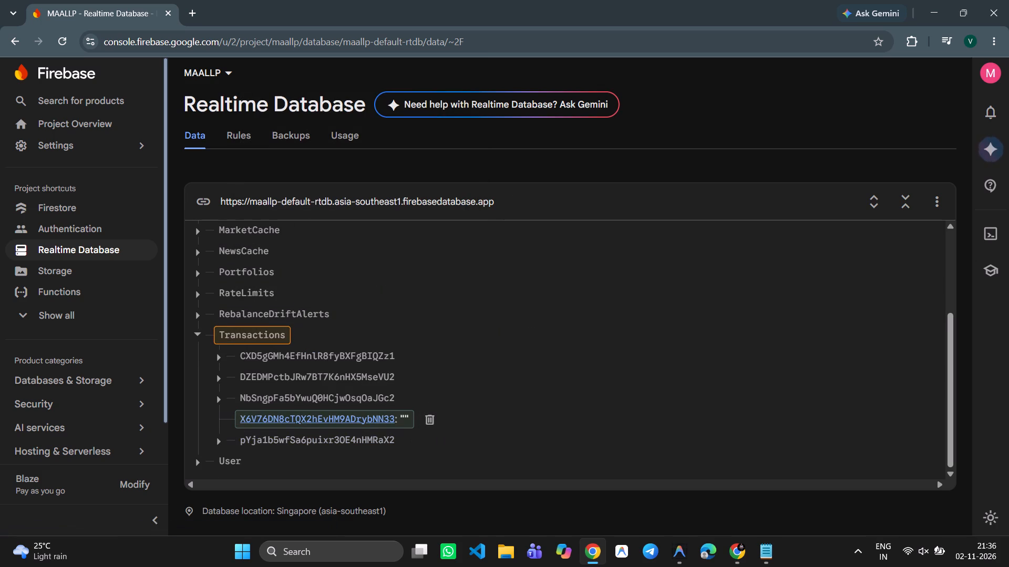
Import agastya_transactions.json from the Desktop into the UID child starting with X6V7 under Transactions.
click(361, 422)
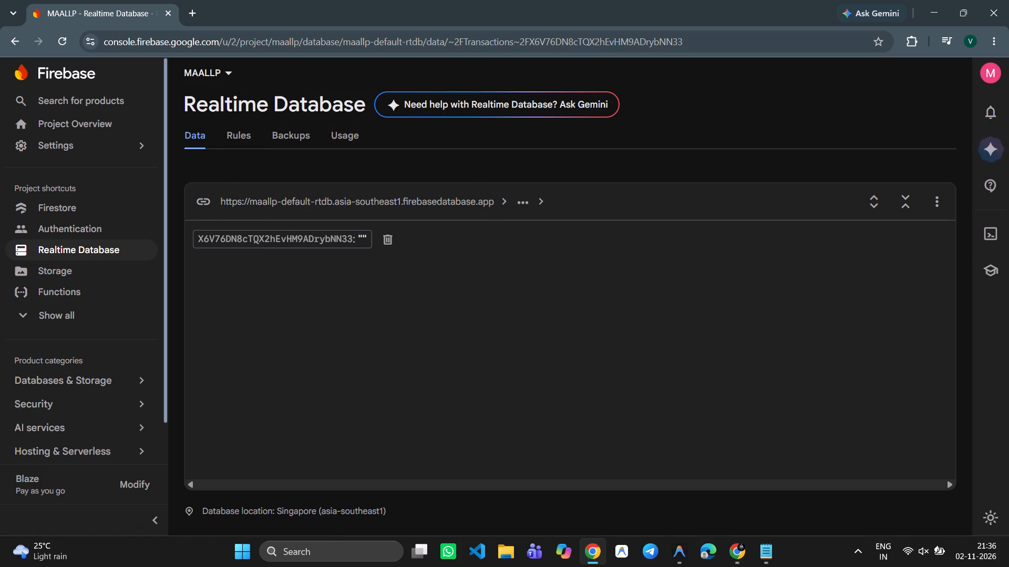
click(933, 198)
click(903, 227)
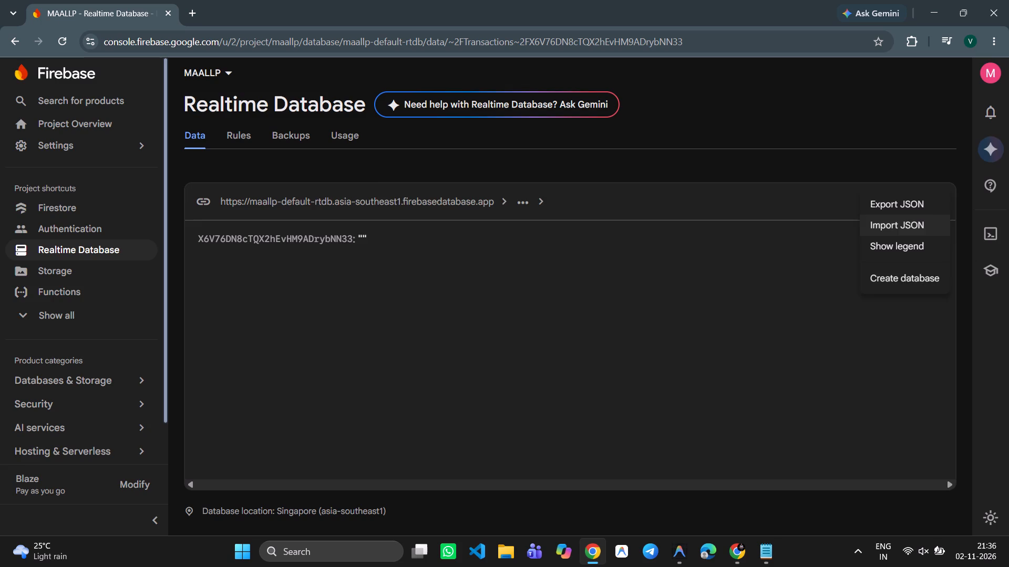
click(614, 341)
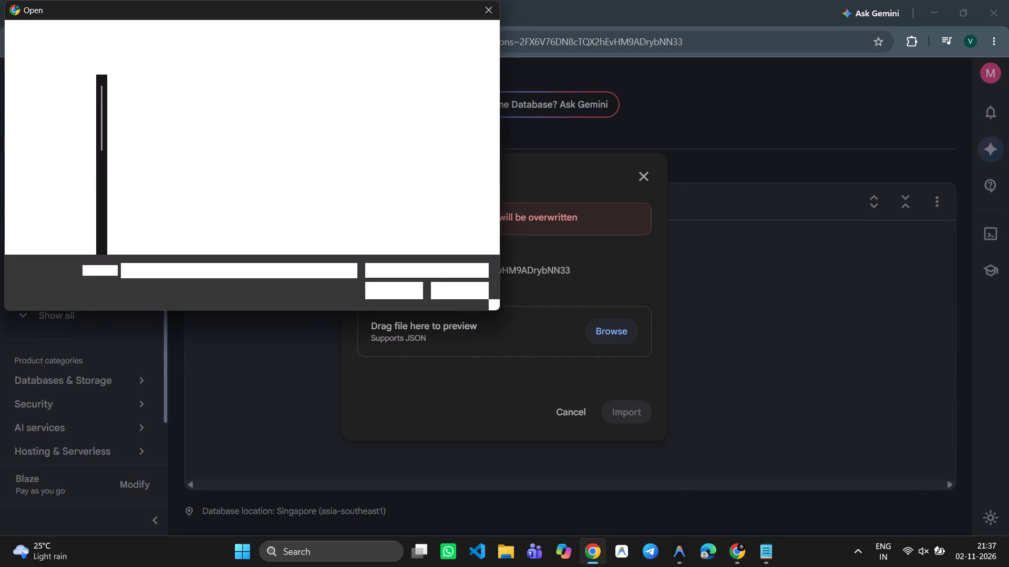
scroll(174, 196, down, 16)
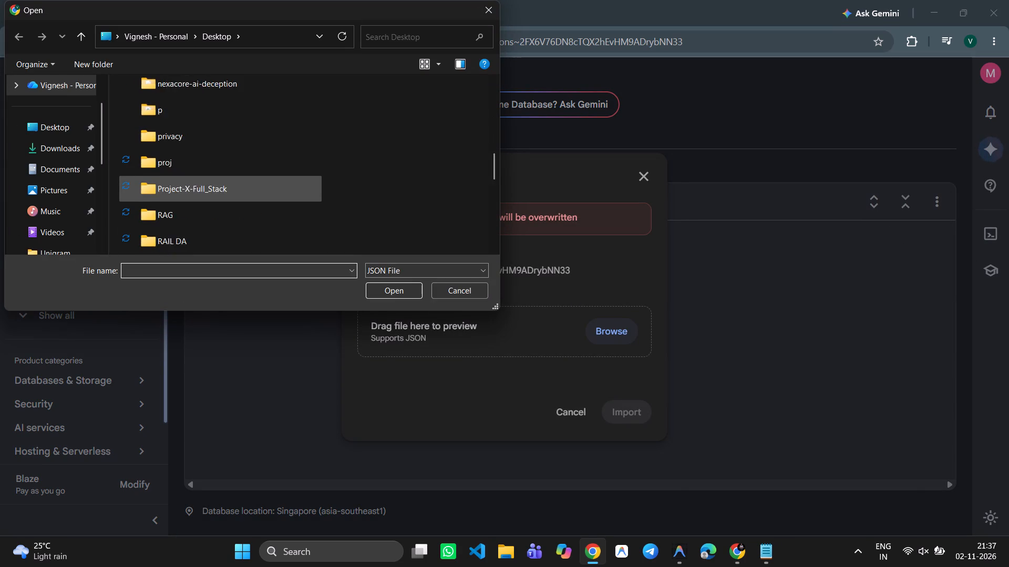
scroll(174, 196, down, 16)
click(208, 185)
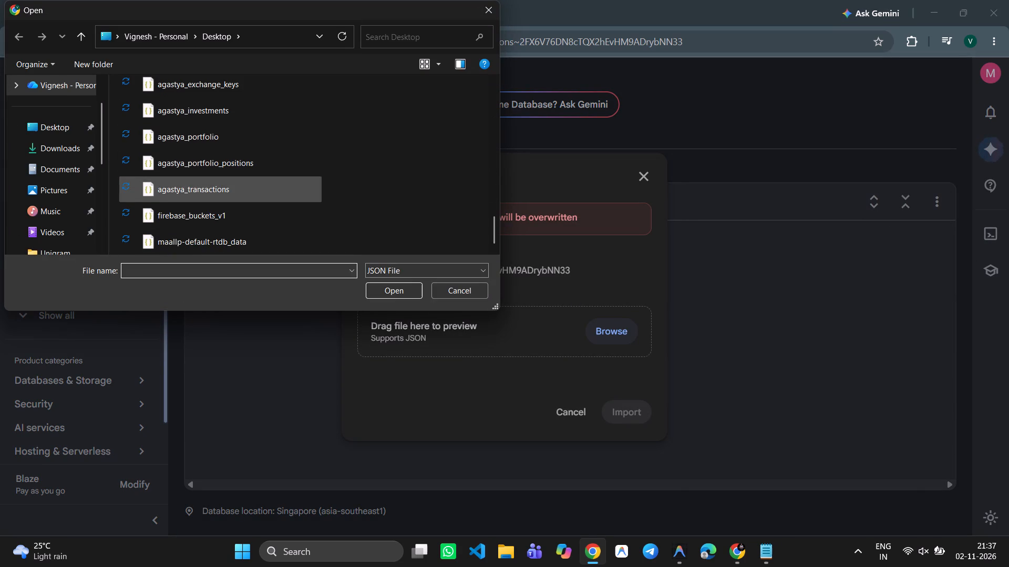
click(392, 294)
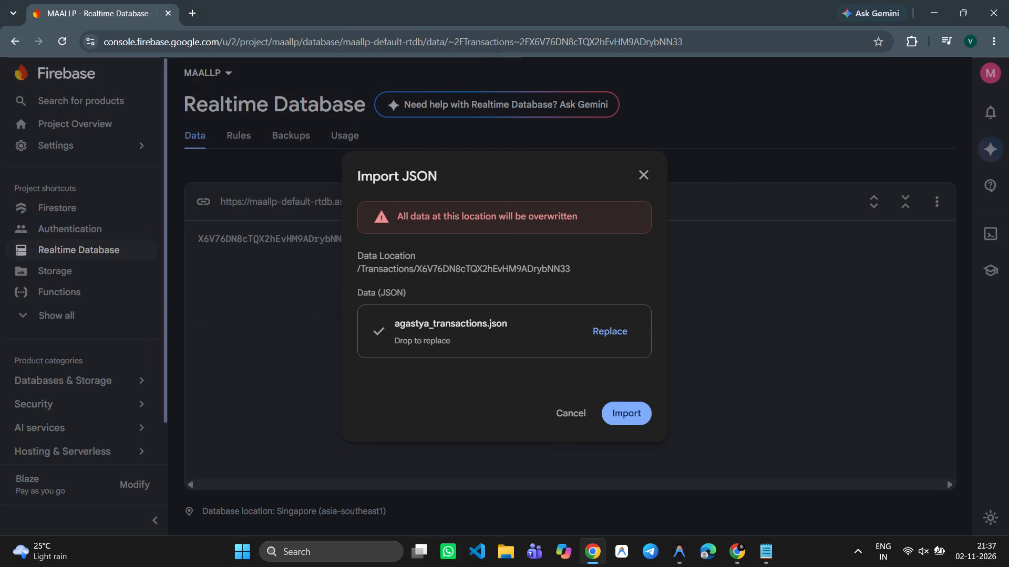
click(625, 416)
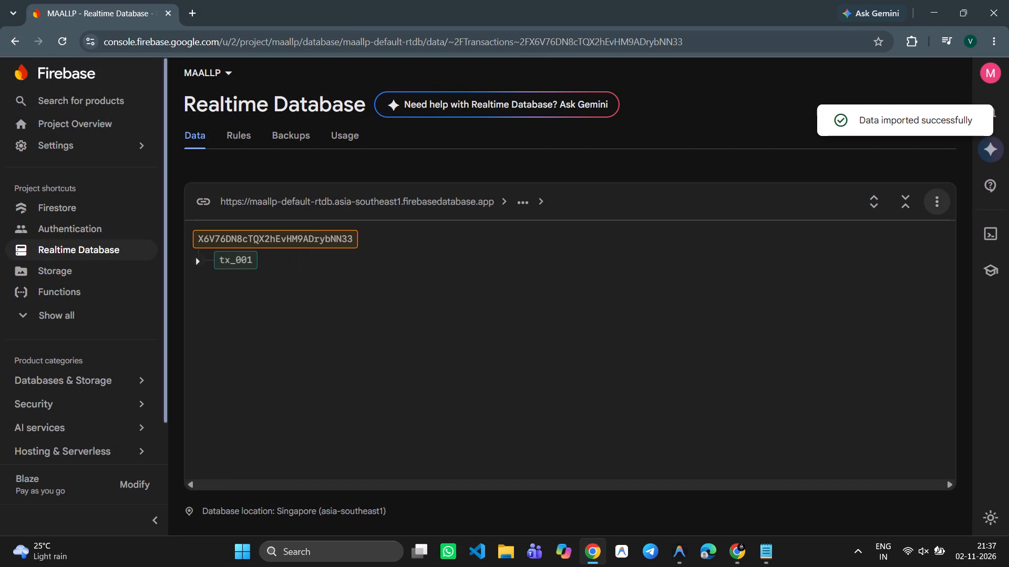
Set txId in tx_001 of the newly imported Transactions entry to VDA_INV_20260216_35K.
click(197, 259)
scroll(285, 303, down, 1)
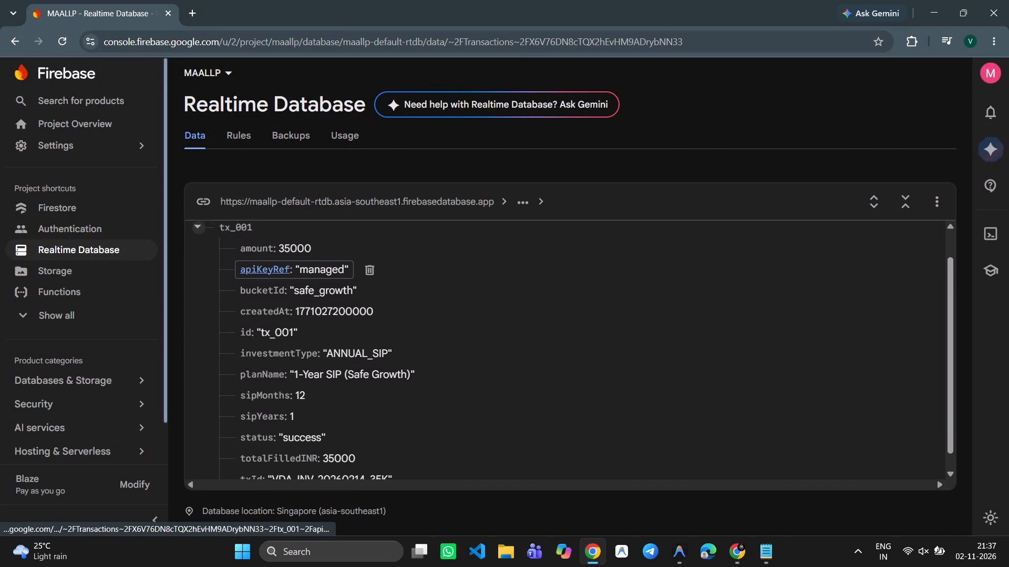
scroll(285, 303, down, 2)
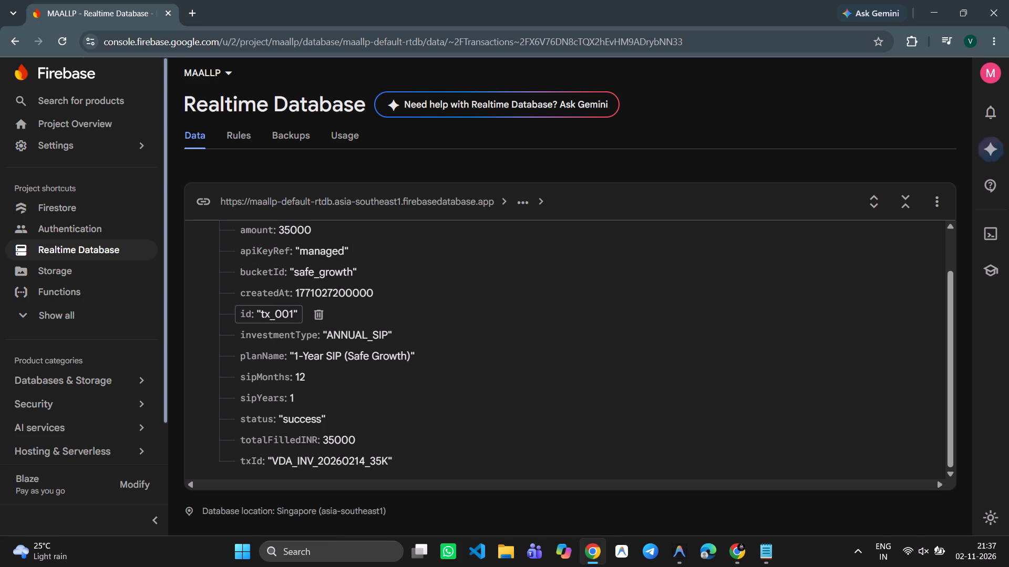
click(333, 463)
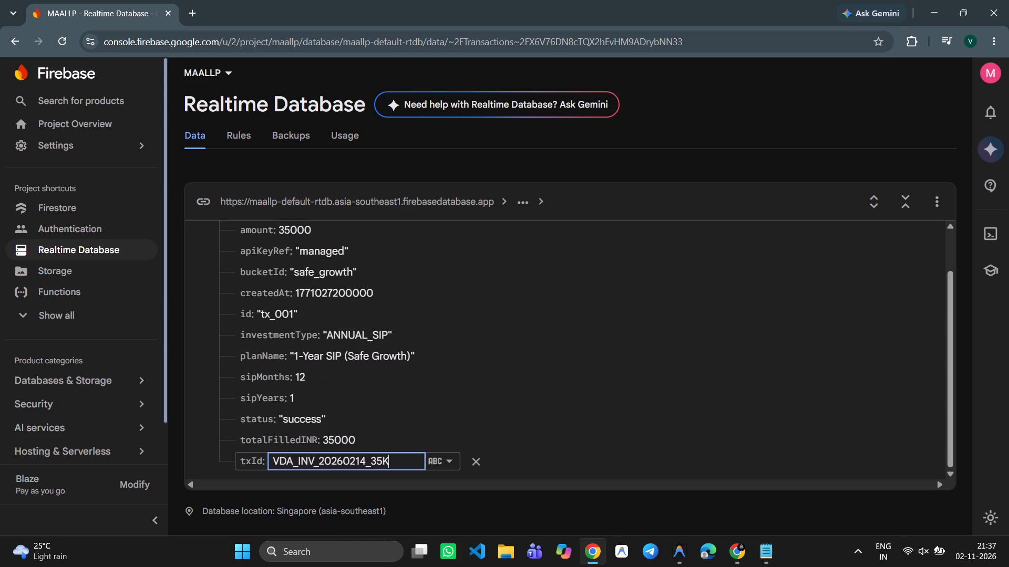
click(367, 461)
key(BackSpace)
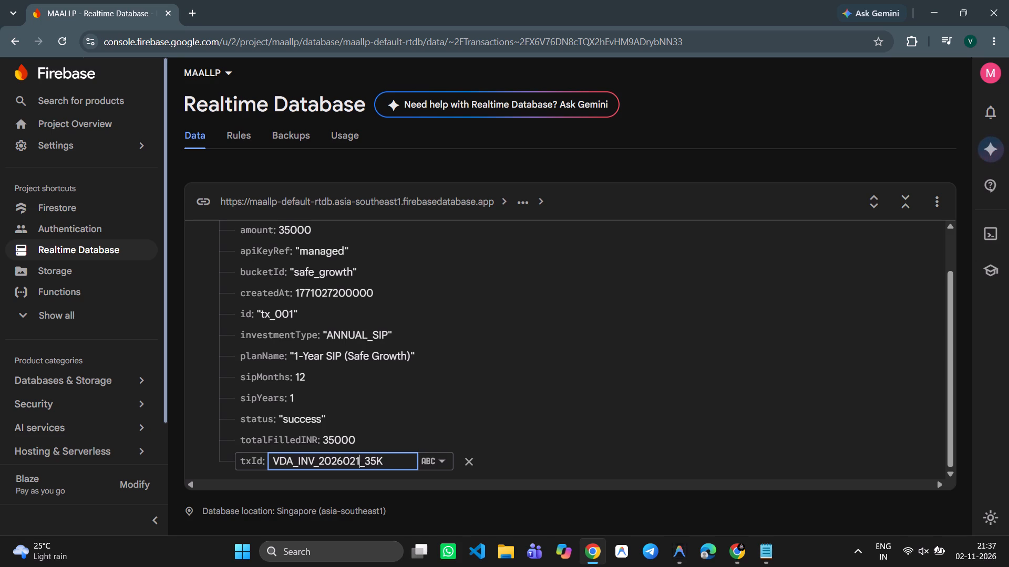
key(6)
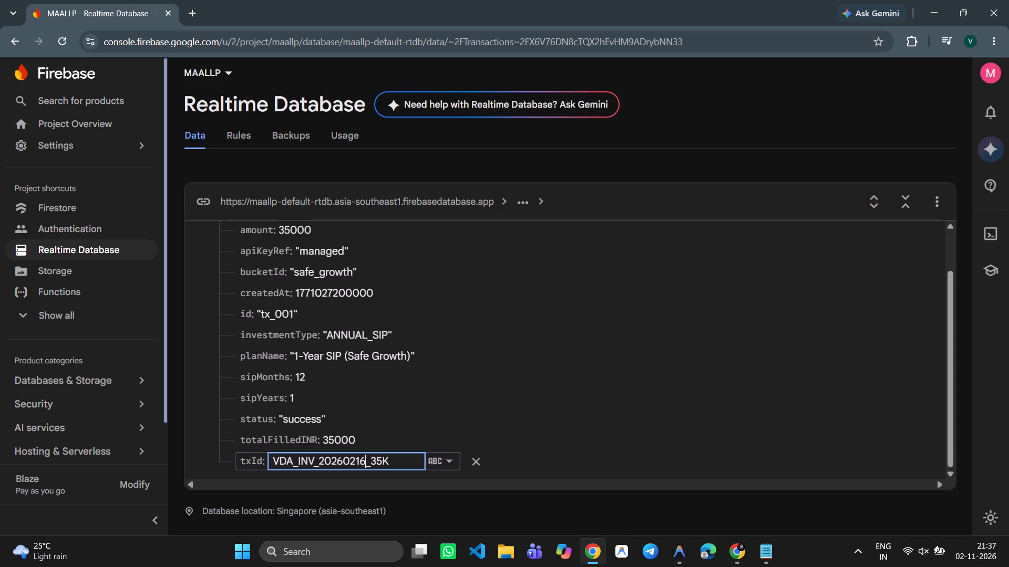
key(Return)
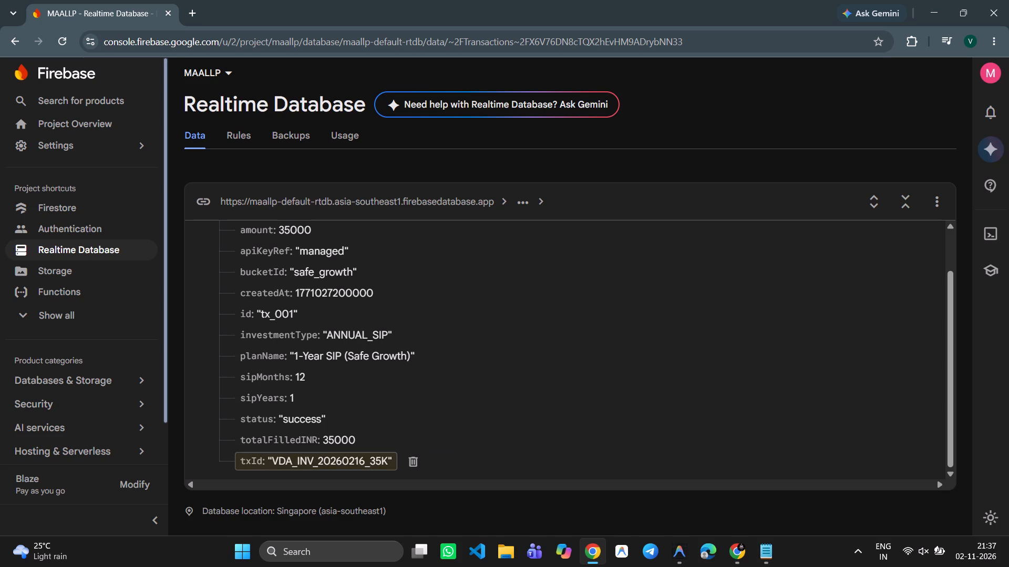
Return to the database root, open the Transactions entry starting with pYja and set txId in its tx_001 to VDA_INV_20260215_35K.
scroll(399, 373, up, 3)
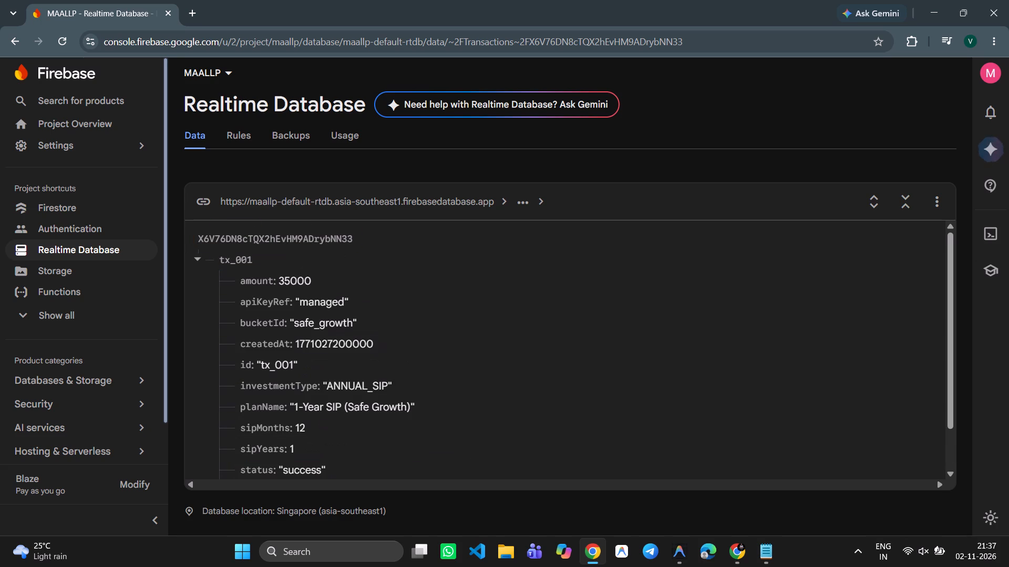
click(298, 205)
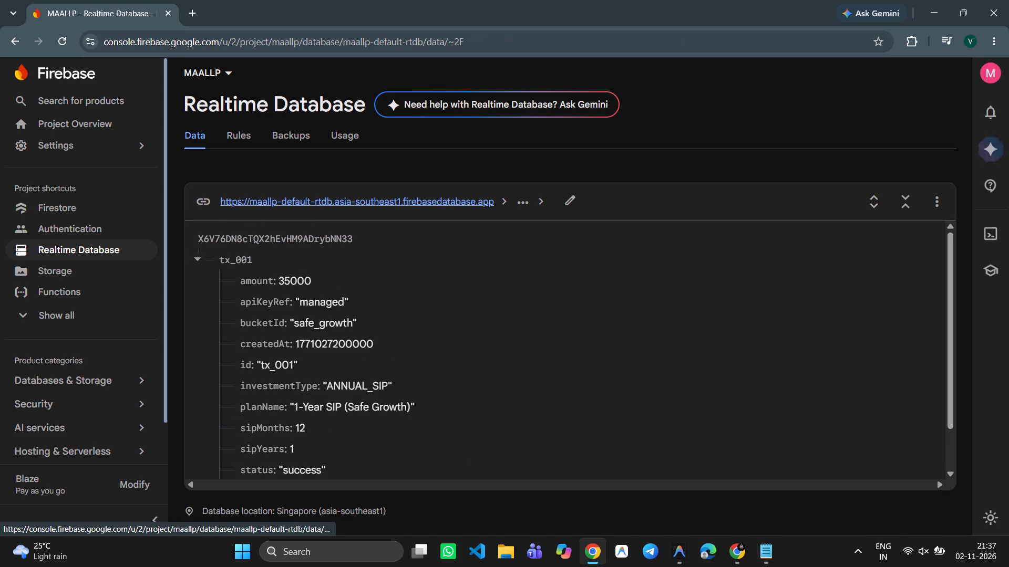
scroll(245, 390, down, 4)
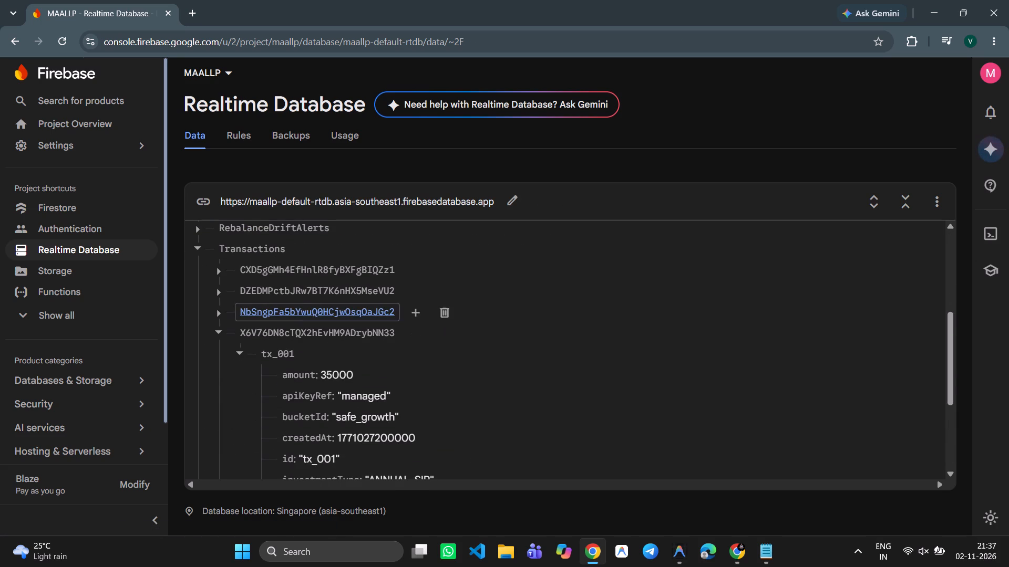
click(215, 335)
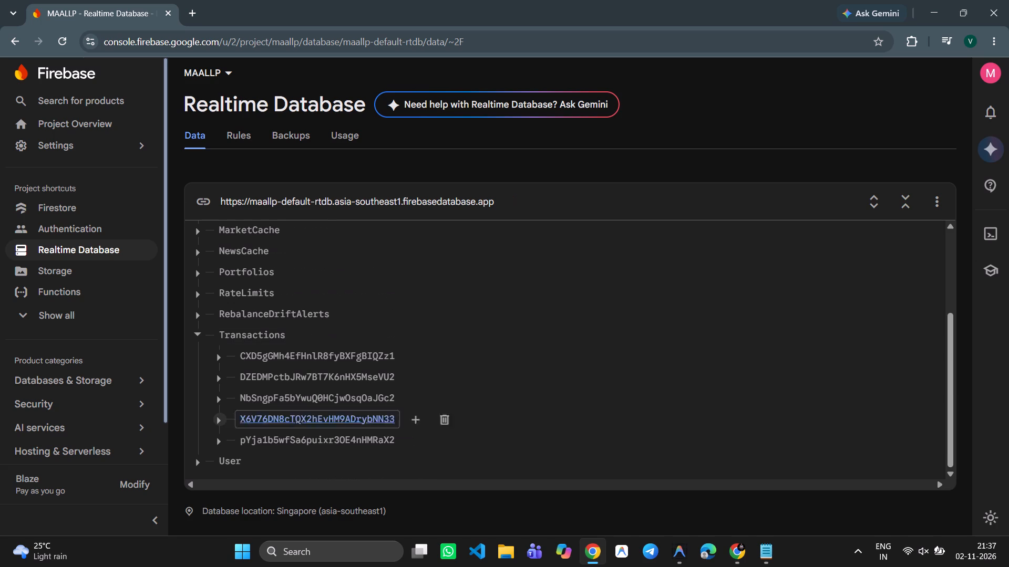
click(251, 444)
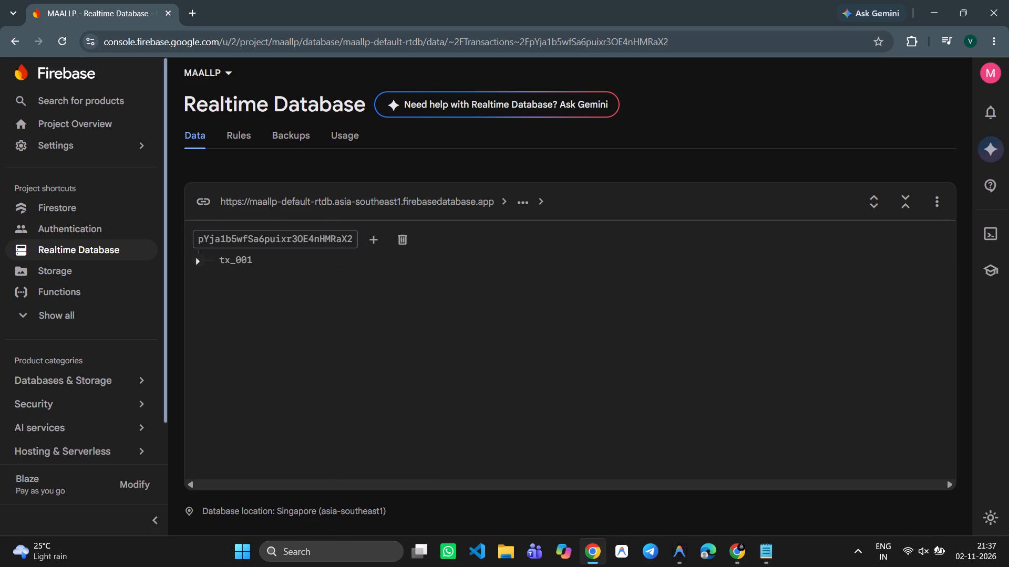
click(197, 259)
scroll(338, 390, down, 6)
click(337, 461)
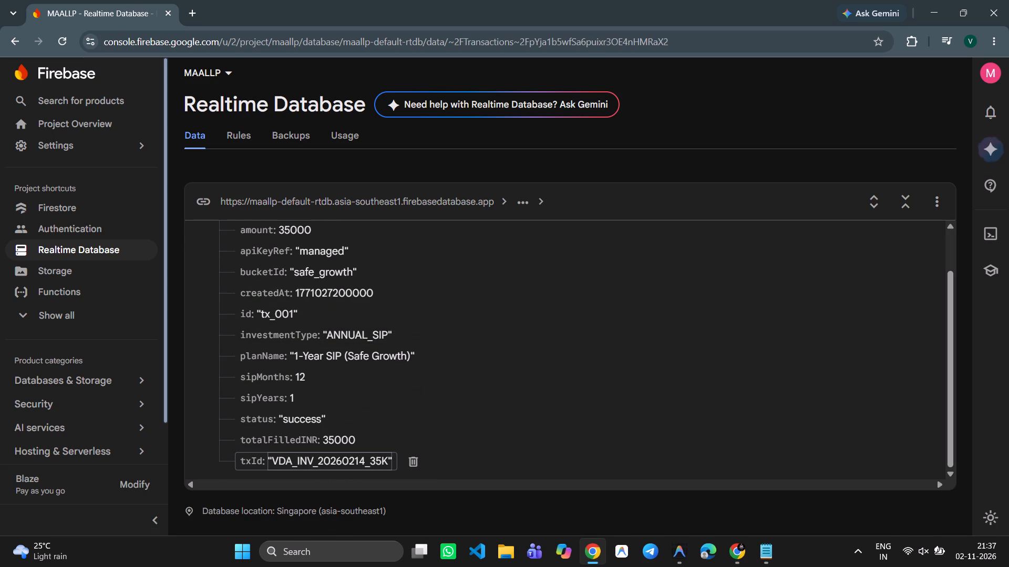
click(365, 459)
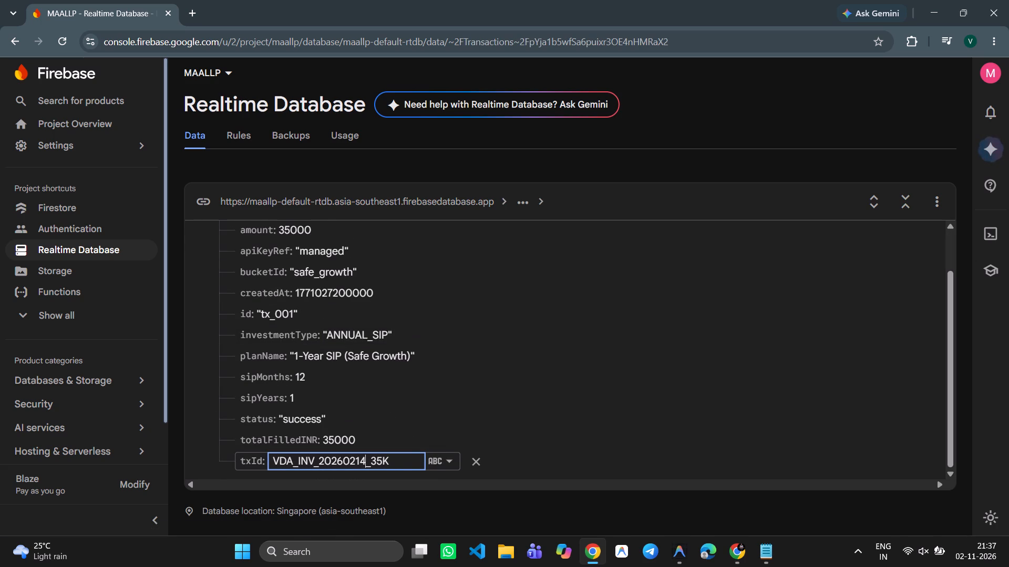
key(BackSpace)
key(5)
key(Return)
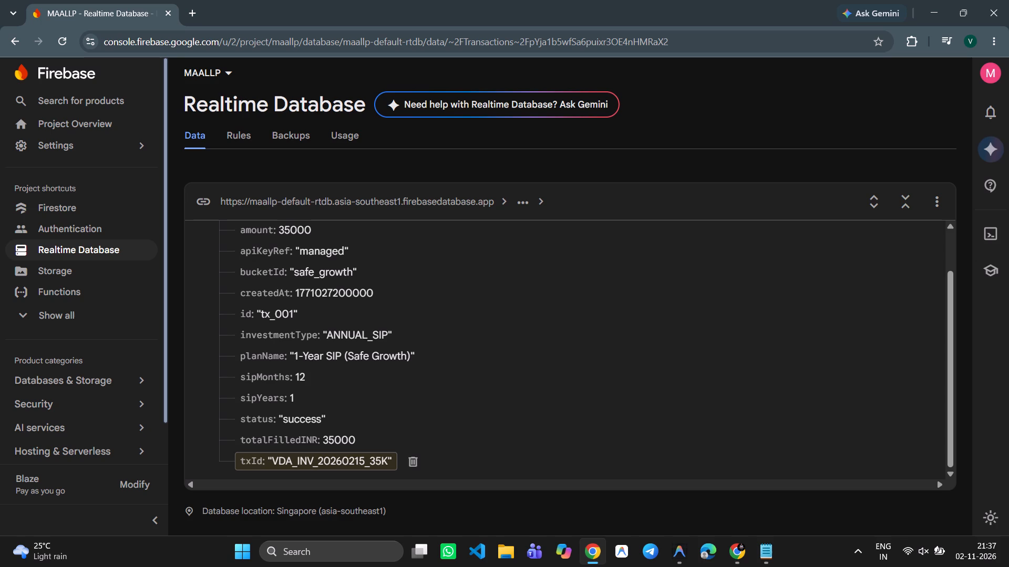
Return to the database root and review the tx_001 fields of the Transactions entries starting with X6V7 and pYja, collapsing both.
scroll(307, 349, up, 5)
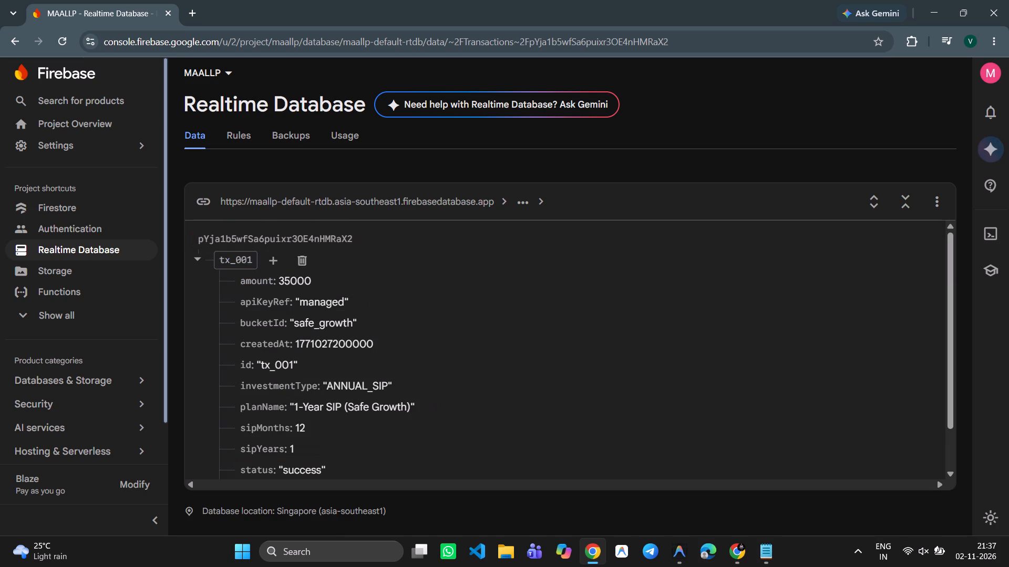
click(281, 208)
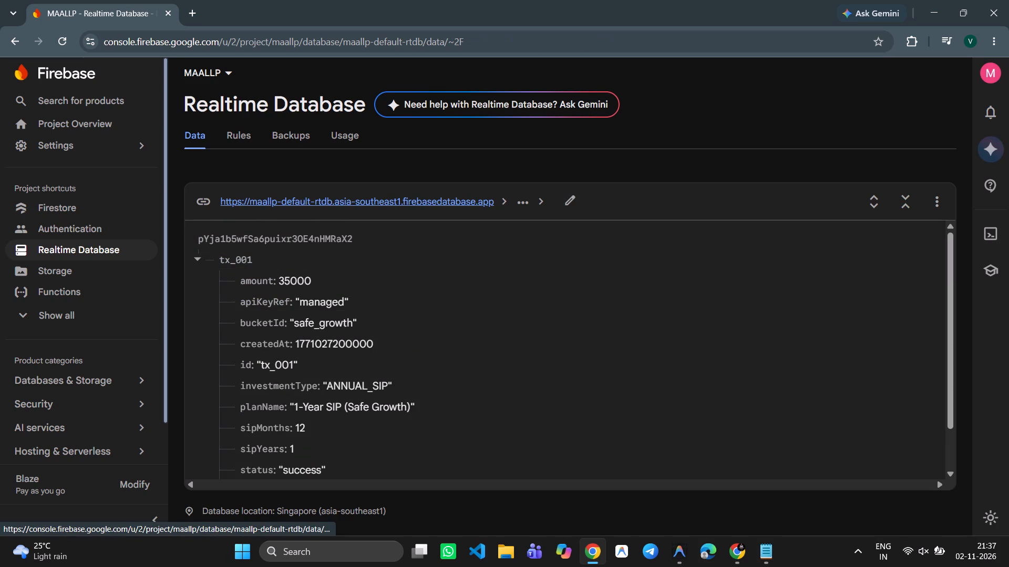
scroll(263, 361, down, 4)
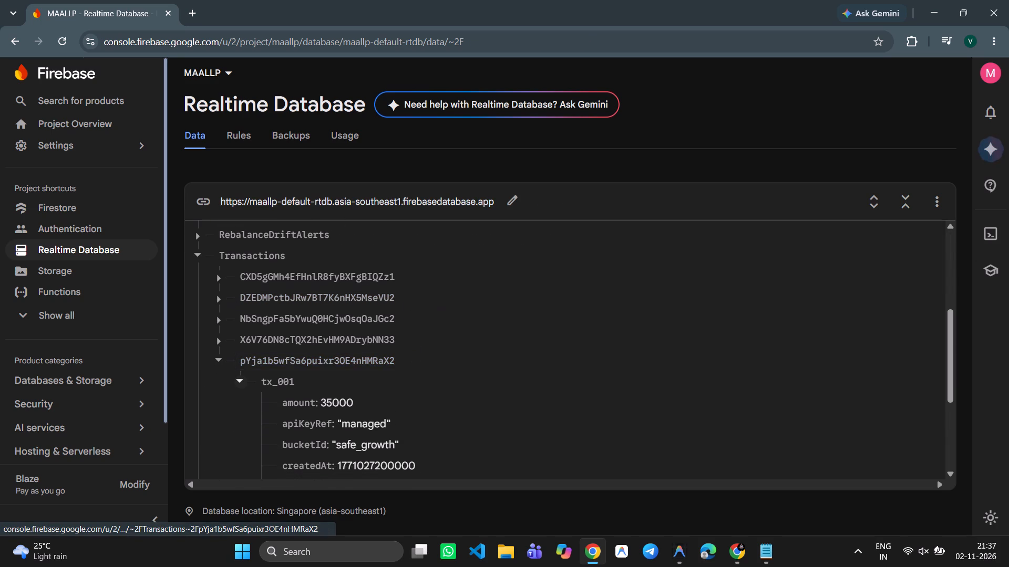
click(218, 341)
scroll(262, 355, down, 1)
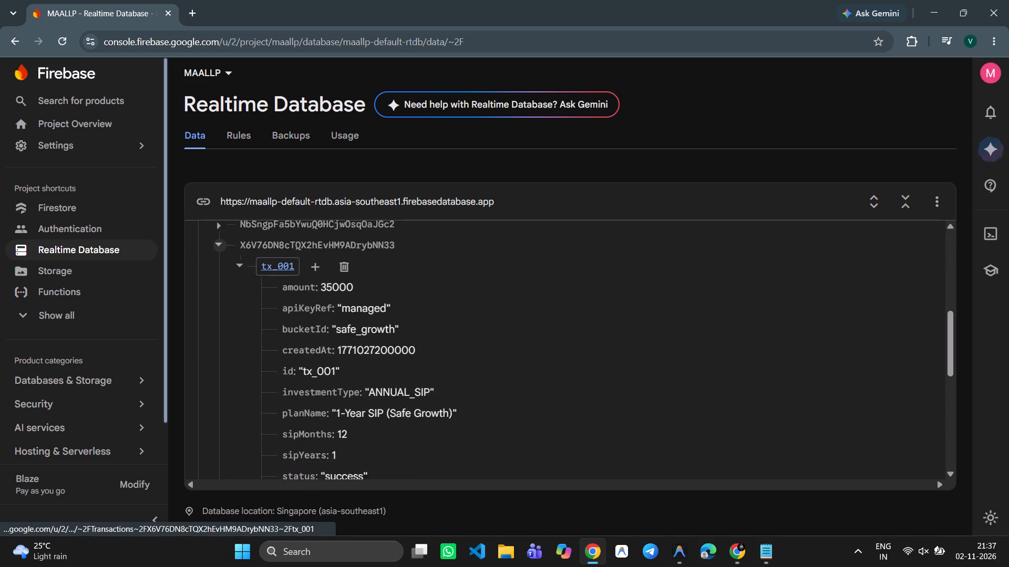
scroll(262, 355, down, 1)
scroll(262, 355, right, 1)
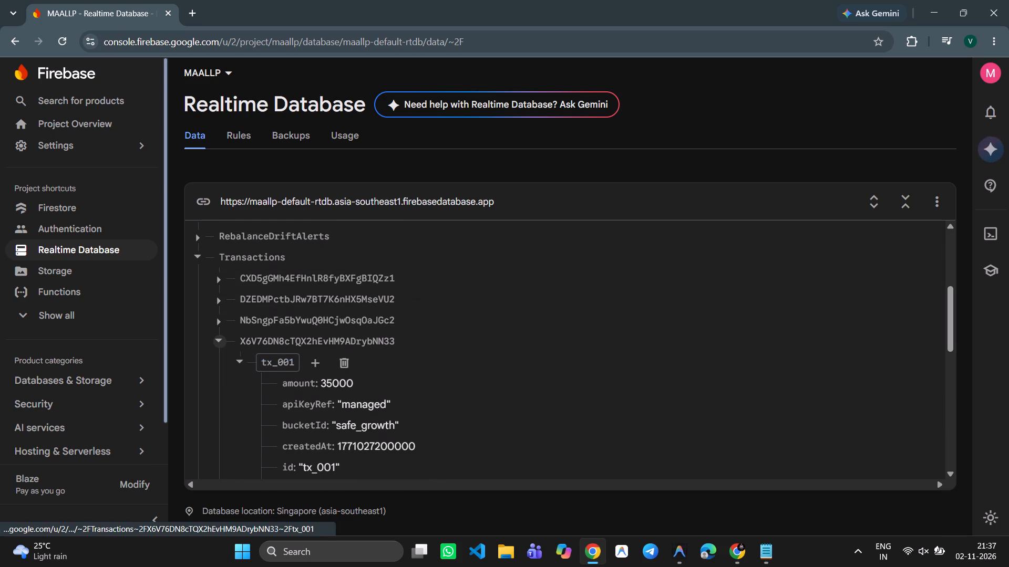
click(220, 341)
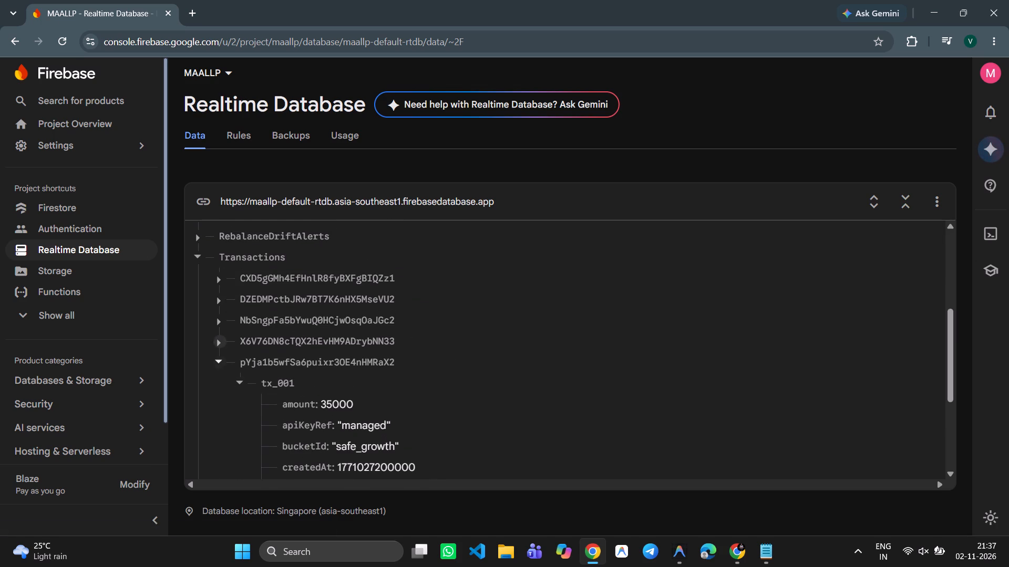
scroll(280, 405, down, 4)
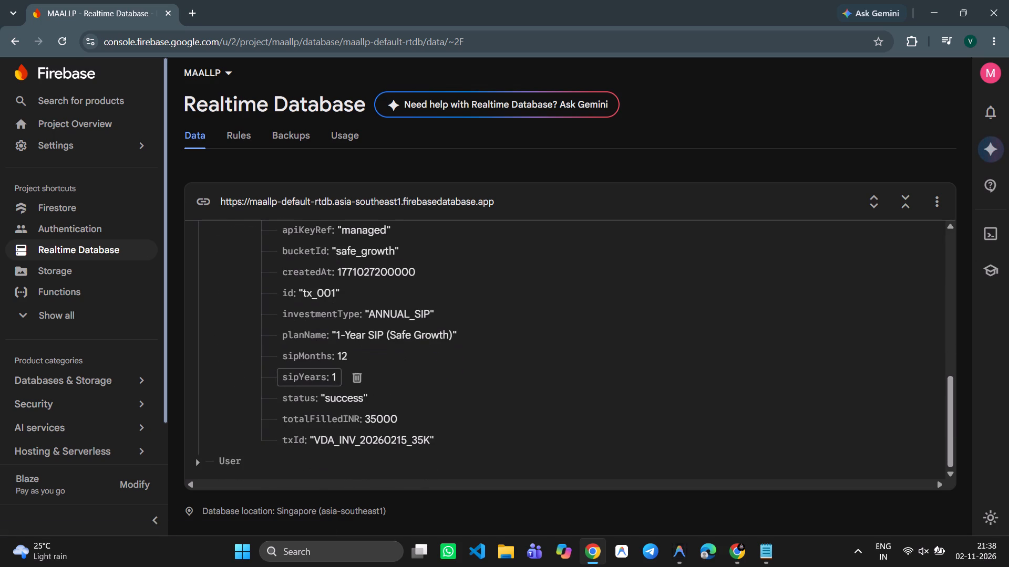
scroll(280, 405, down, 1)
scroll(280, 405, up, 3)
click(223, 350)
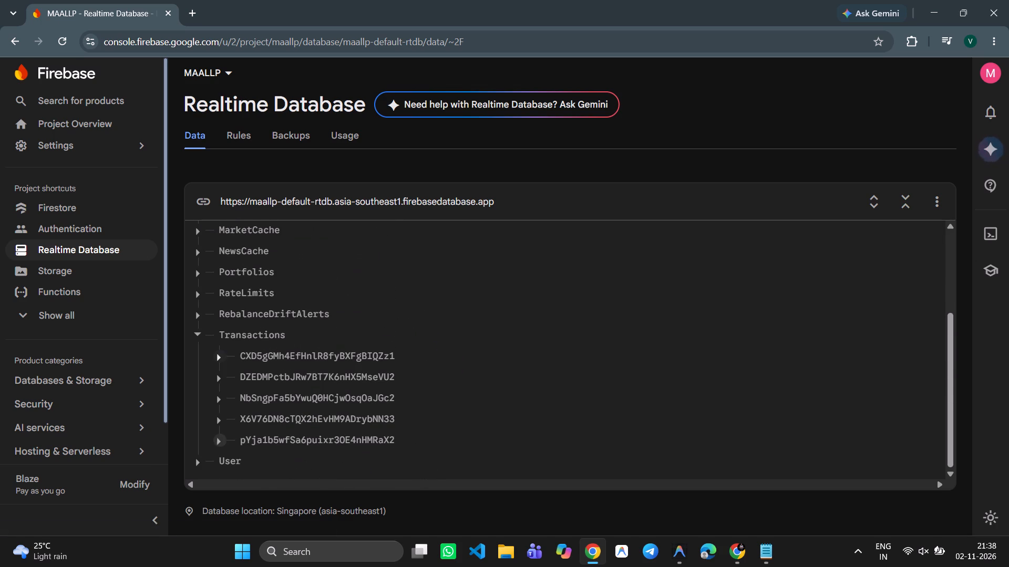
Collapse Transactions, add a child with the UID starting with X6V7 as key and an empty value under Portfolios, and open it.
click(197, 332)
click(196, 374)
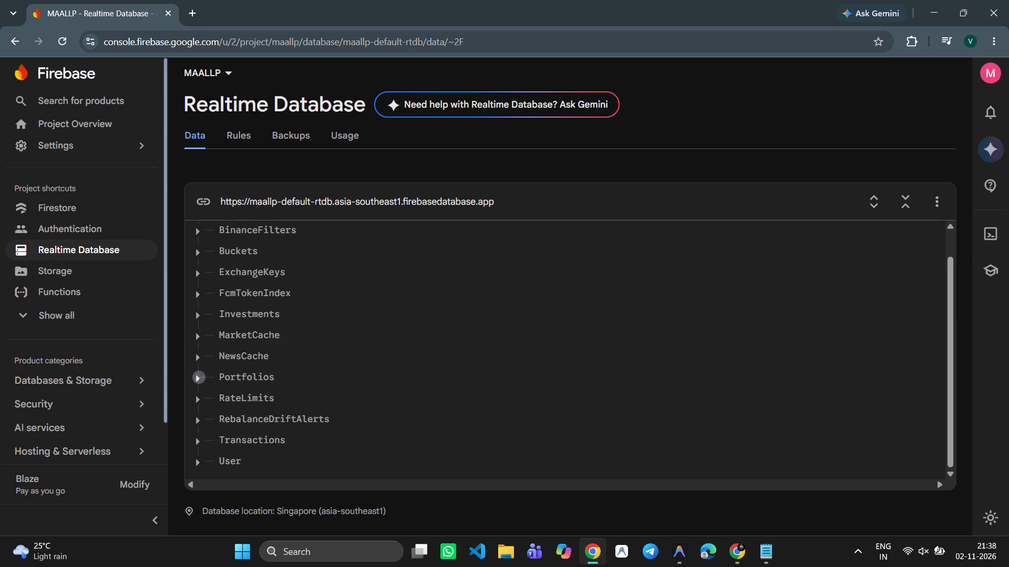
scroll(242, 391, down, 2)
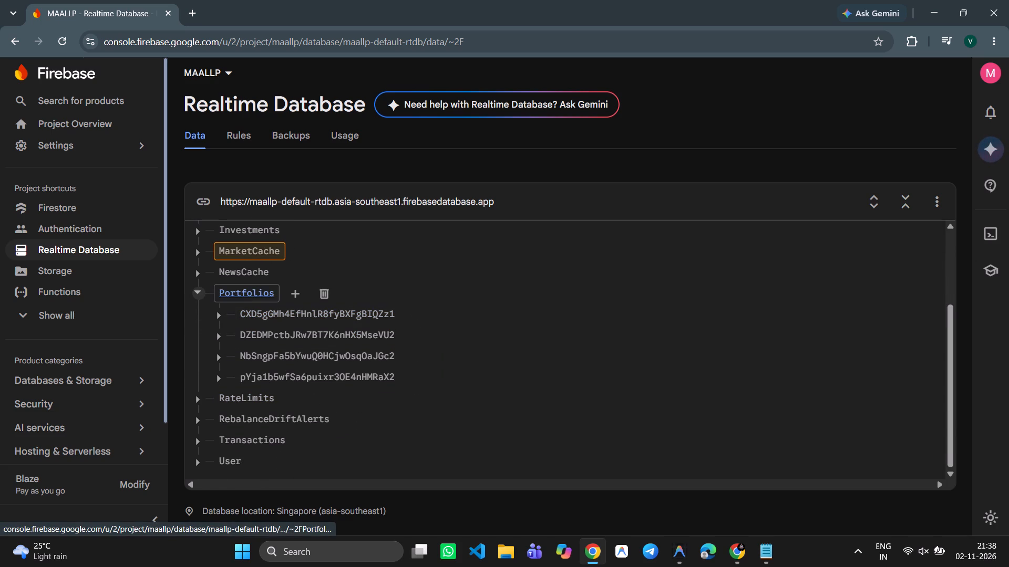
click(293, 292)
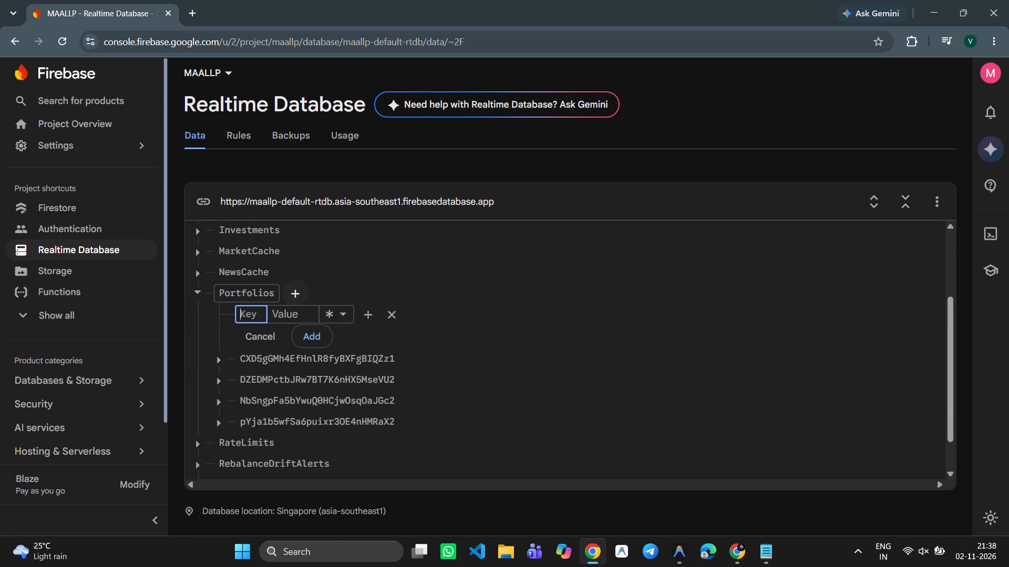
key(ctrl+v)
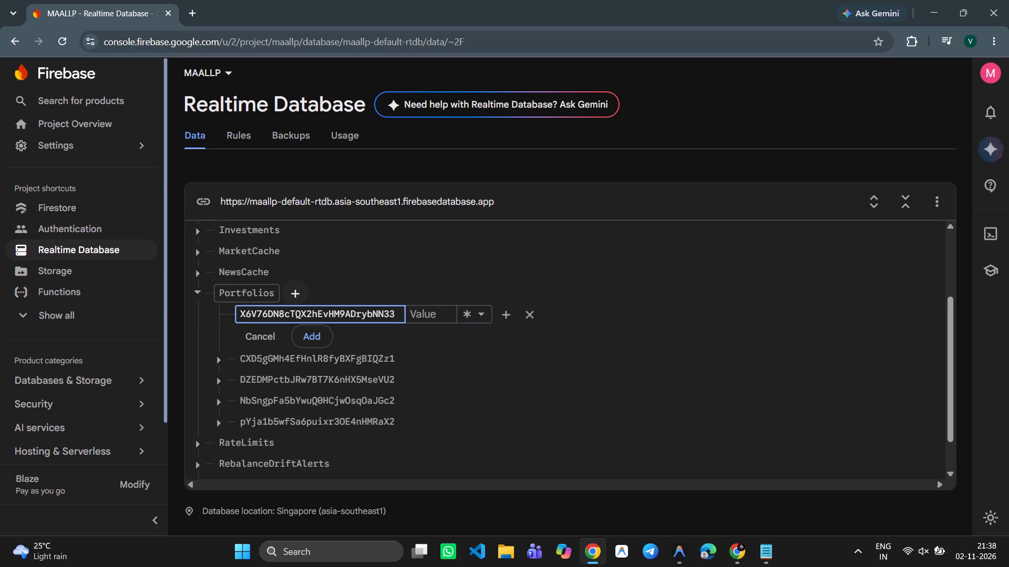
key(Return)
click(306, 378)
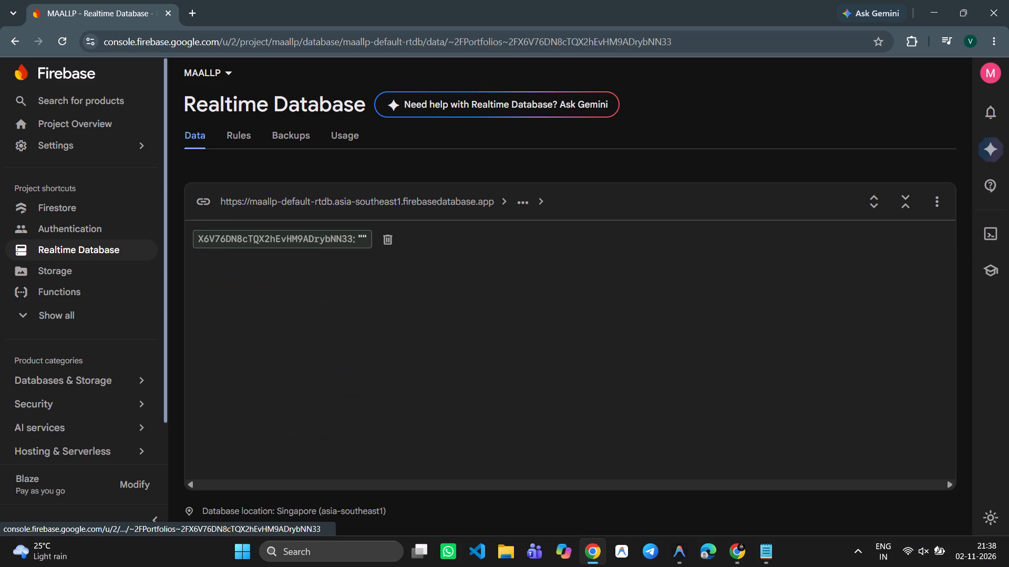
Import agastya_portfolio.json into the empty Portfolios entry whose UID starts with X6V7.
click(936, 199)
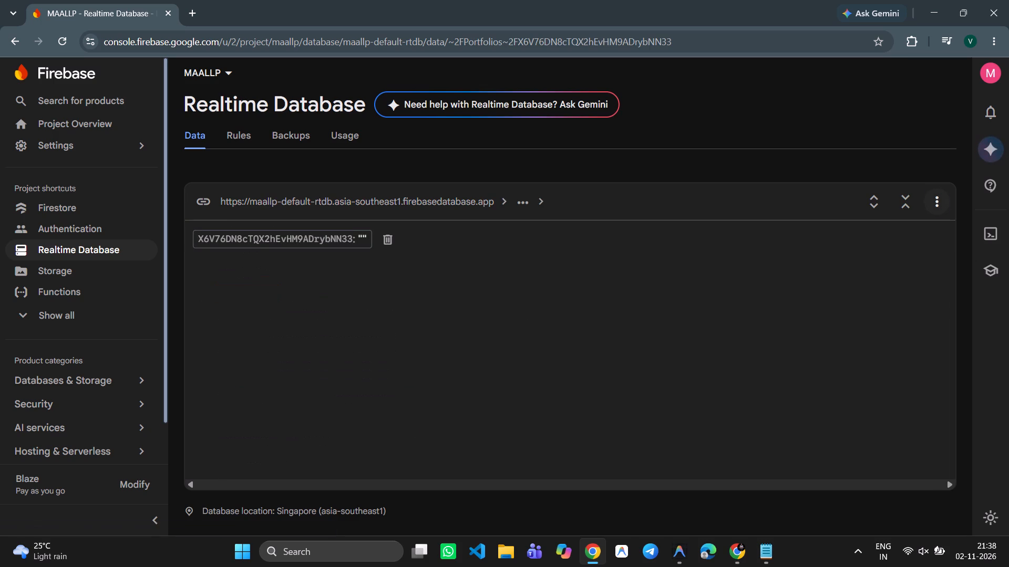
click(892, 227)
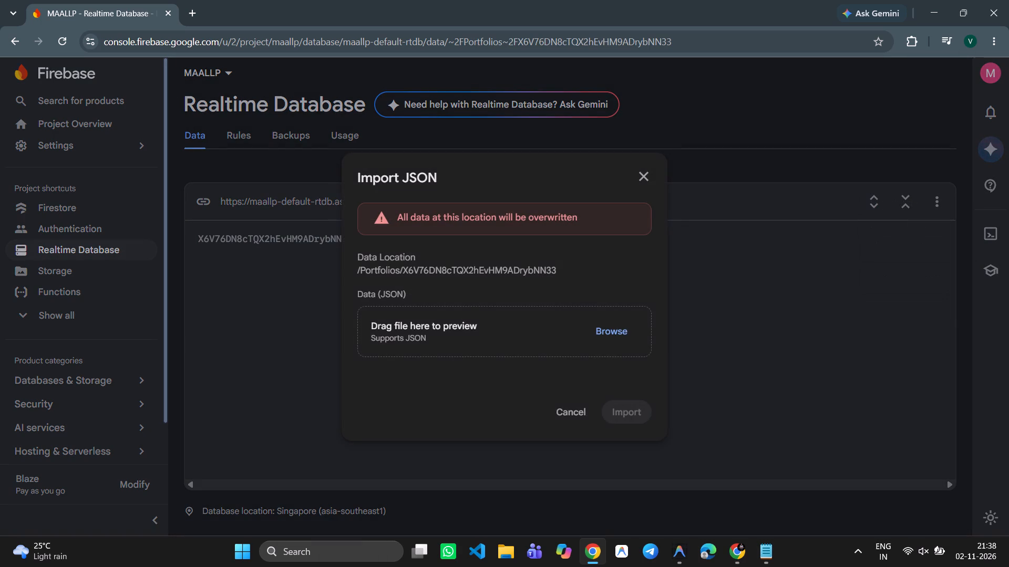
click(612, 334)
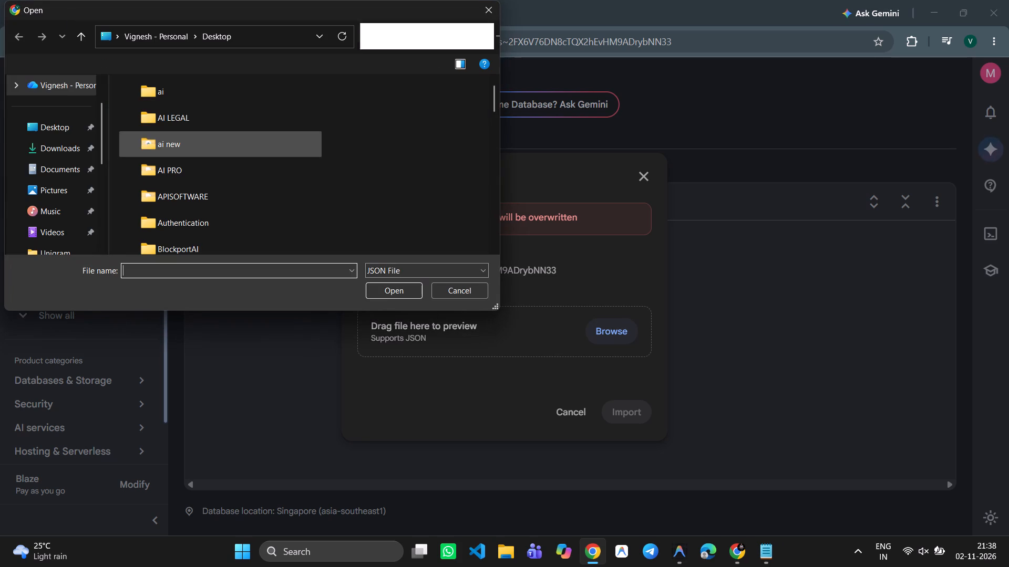
scroll(159, 146, down, 20)
scroll(159, 146, down, 3)
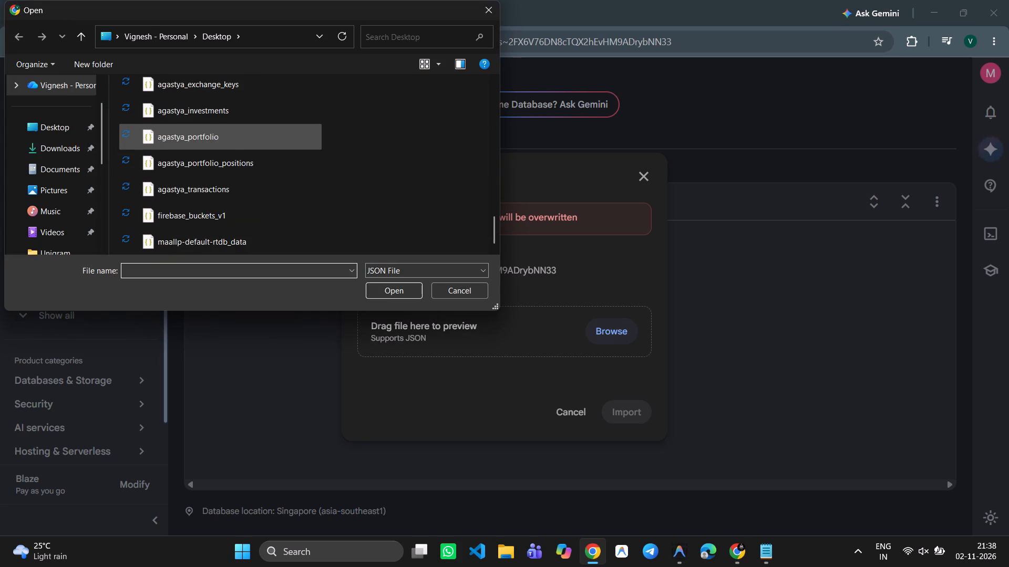
scroll(159, 146, down, 8)
click(199, 139)
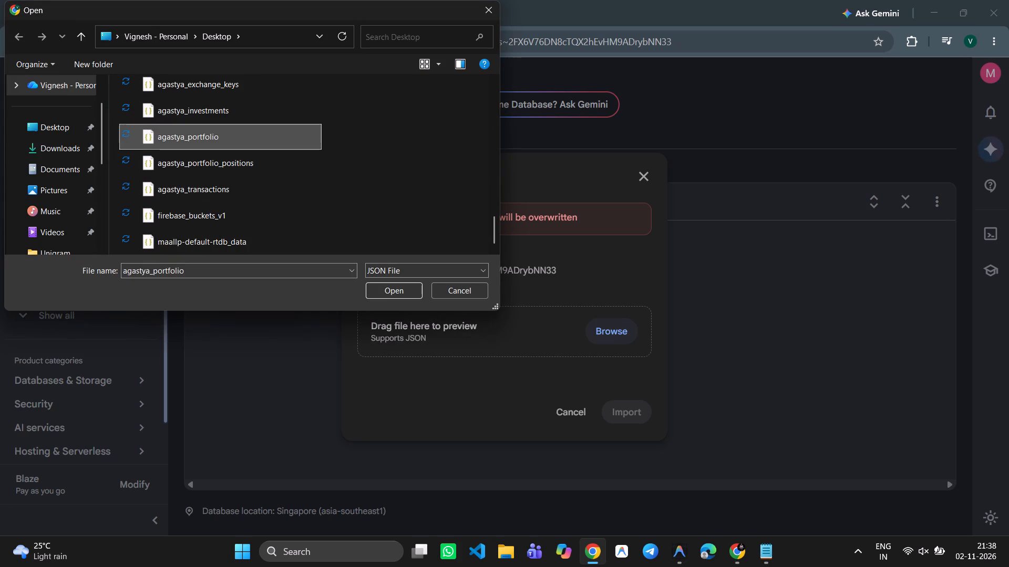
click(403, 292)
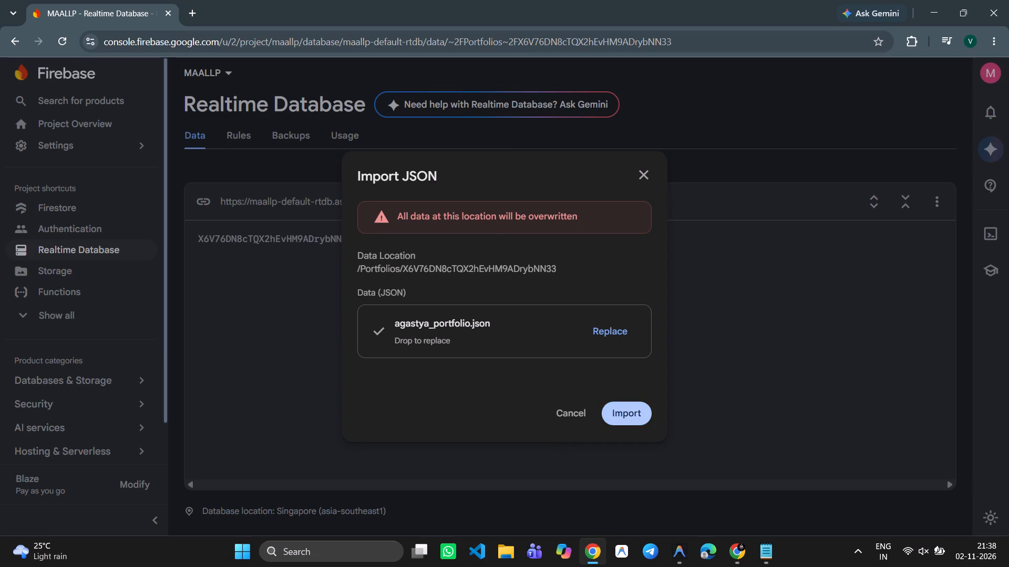
click(641, 418)
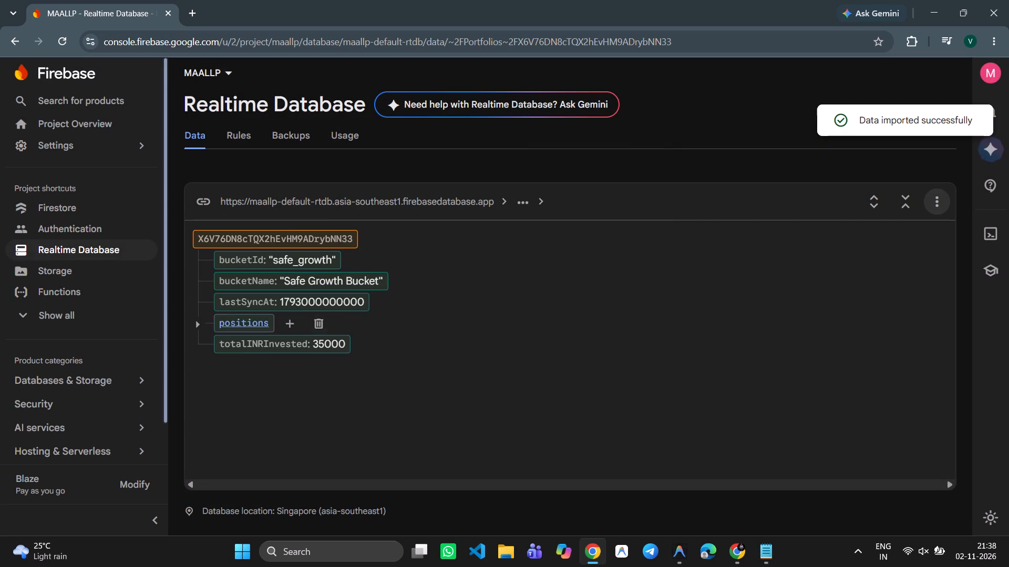
Review the positions of the imported portfolio, return to the database root and collapse Portfolios.
click(199, 328)
scroll(242, 375, down, 3)
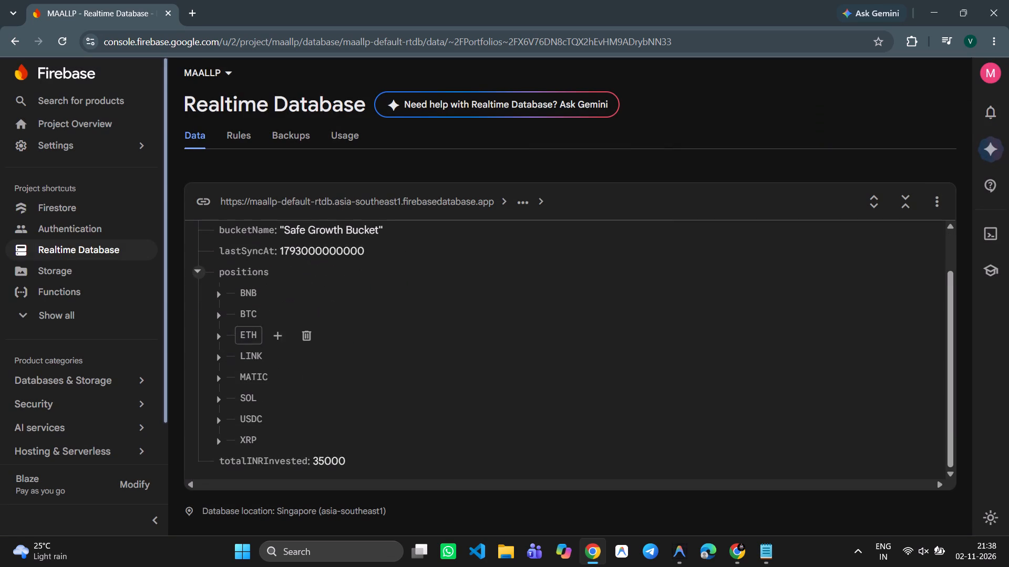
scroll(242, 375, down, 2)
click(204, 275)
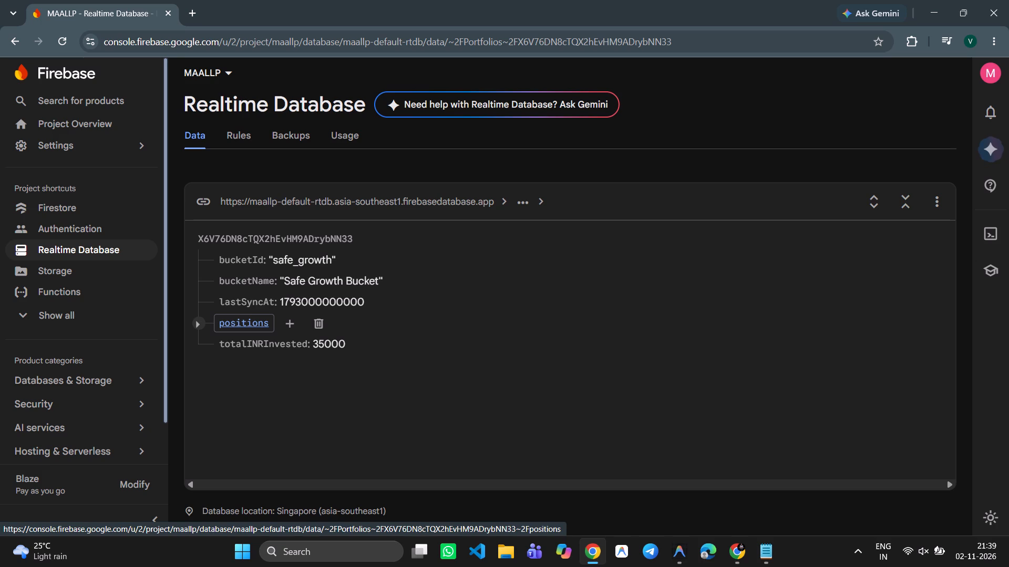
click(239, 317)
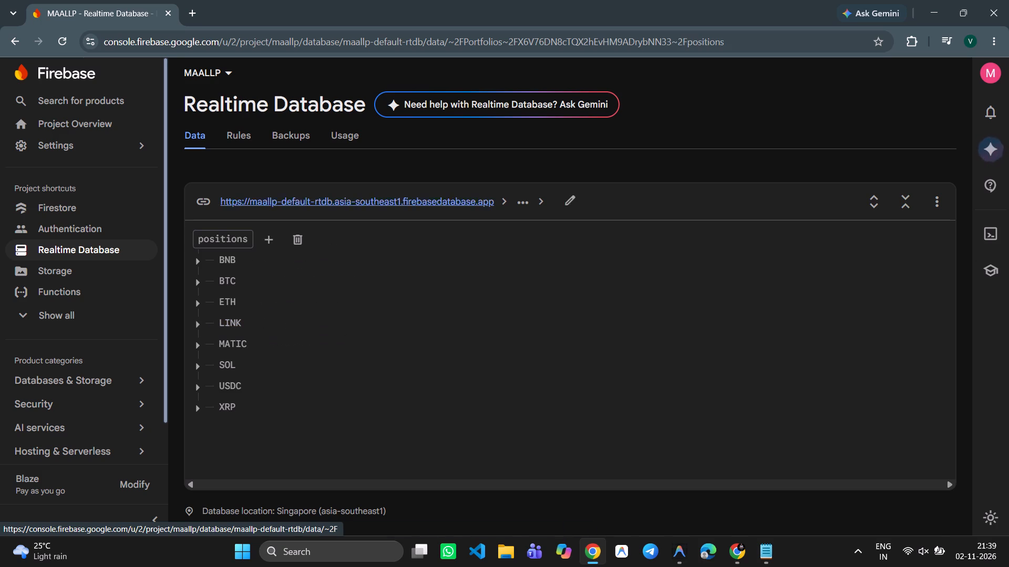
click(416, 194)
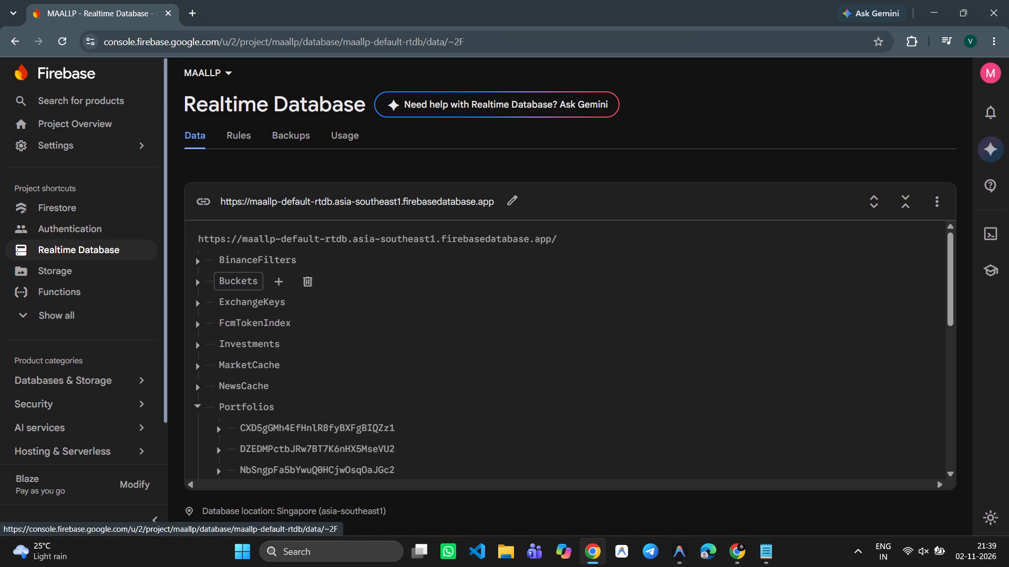
click(199, 403)
Look through the UIDs listed under User and Transactions, collapsing both nodes when done.
scroll(296, 365, down, 5)
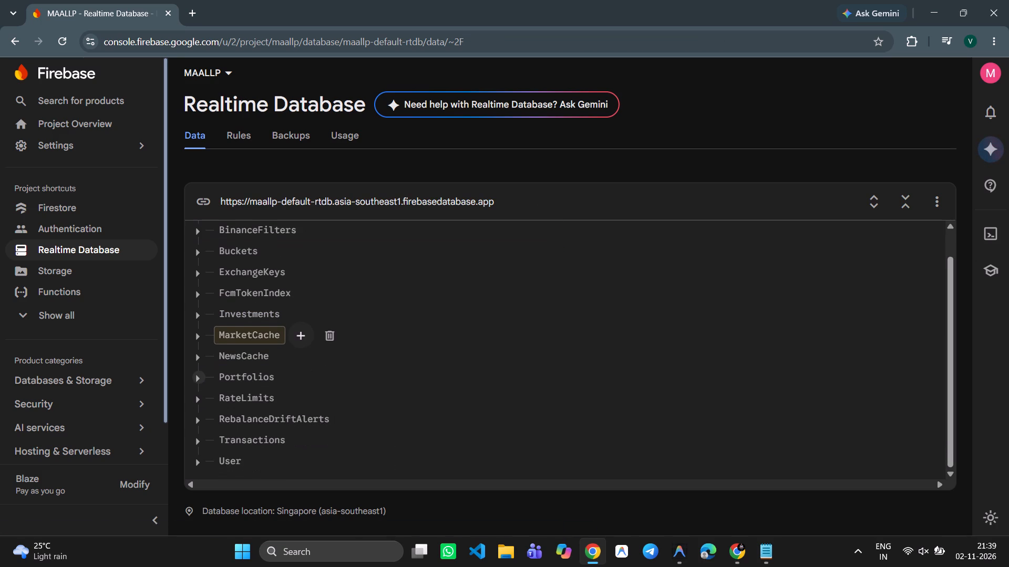
scroll(296, 365, down, 2)
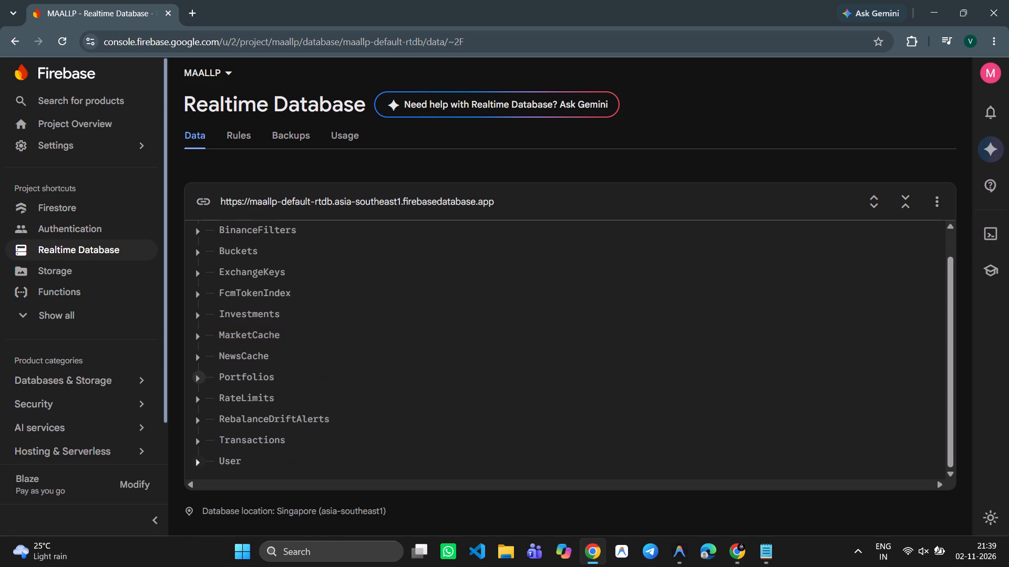
click(201, 461)
scroll(244, 421, down, 5)
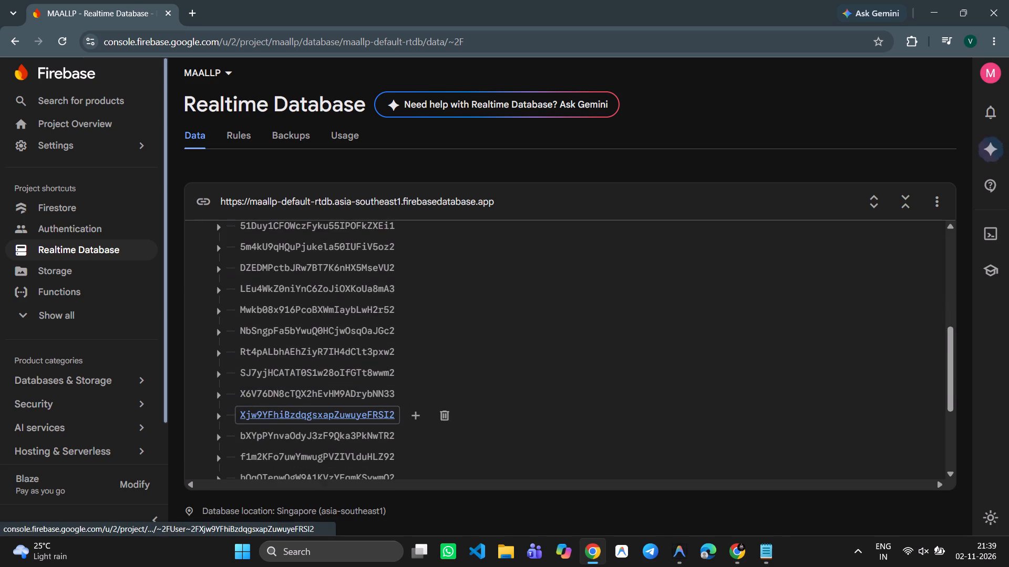
scroll(244, 421, up, 7)
scroll(222, 454, down, 3)
scroll(228, 361, down, 3)
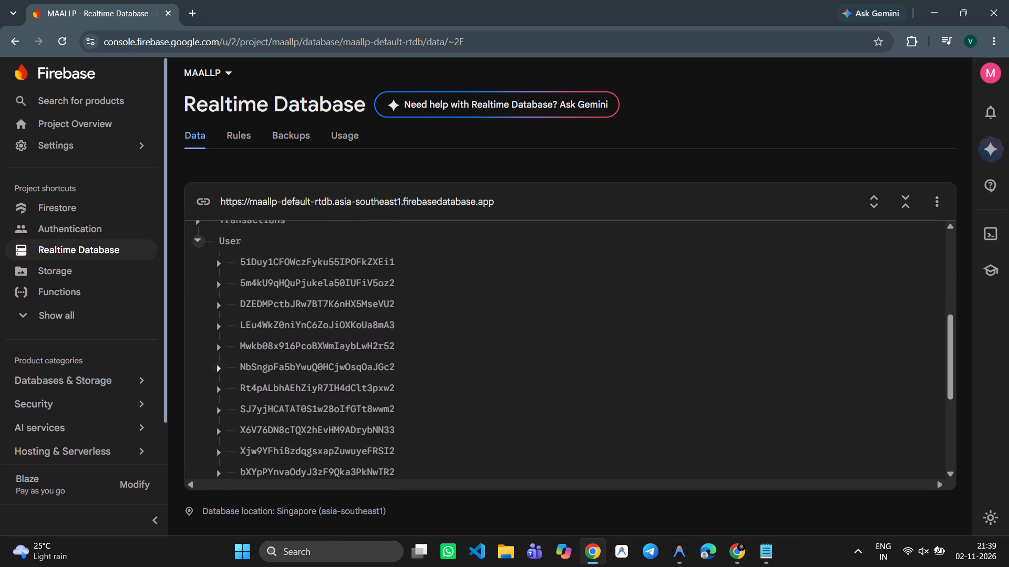
scroll(228, 361, down, 10)
scroll(228, 361, up, 7)
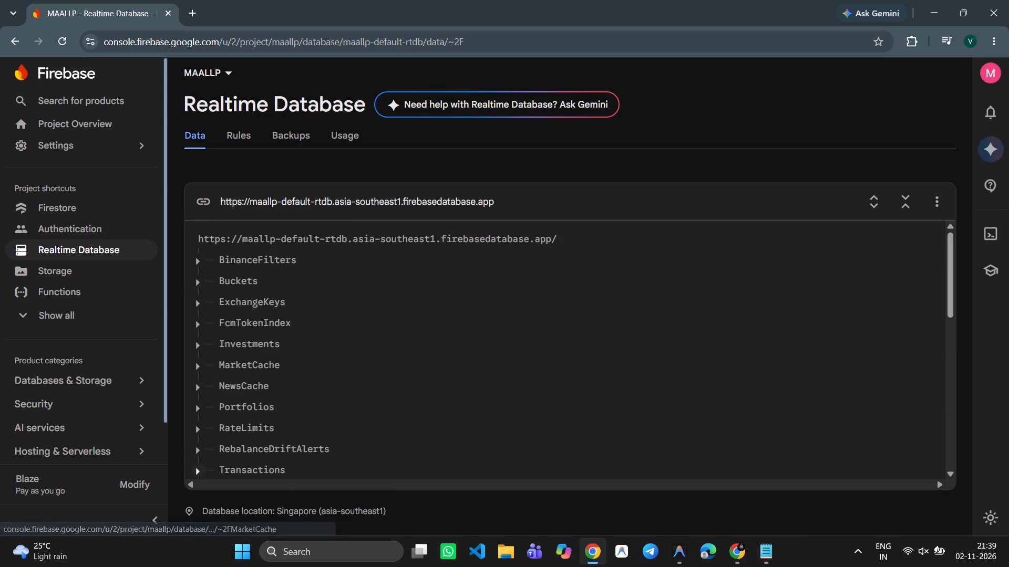
click(197, 471)
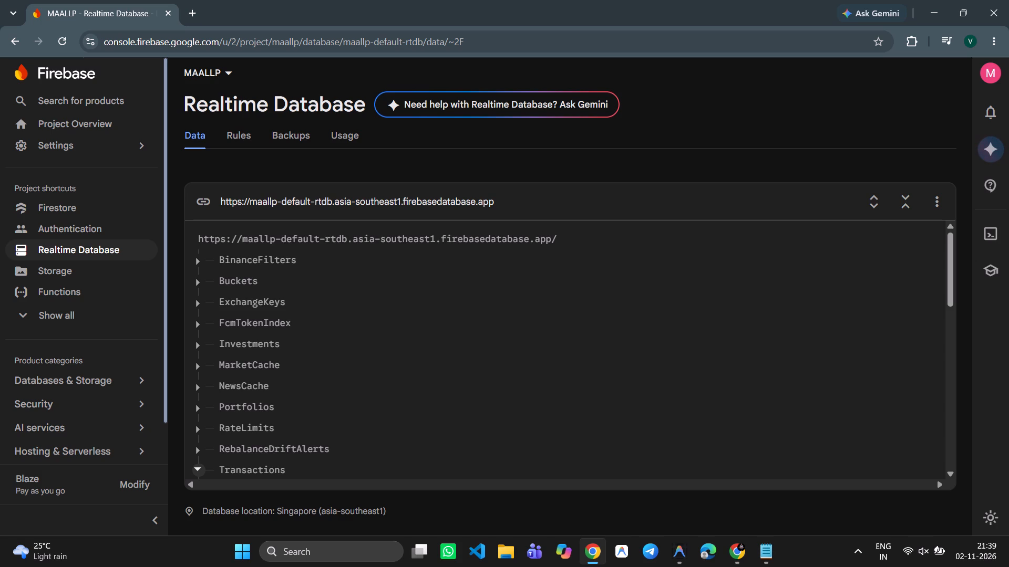
scroll(272, 349, down, 3)
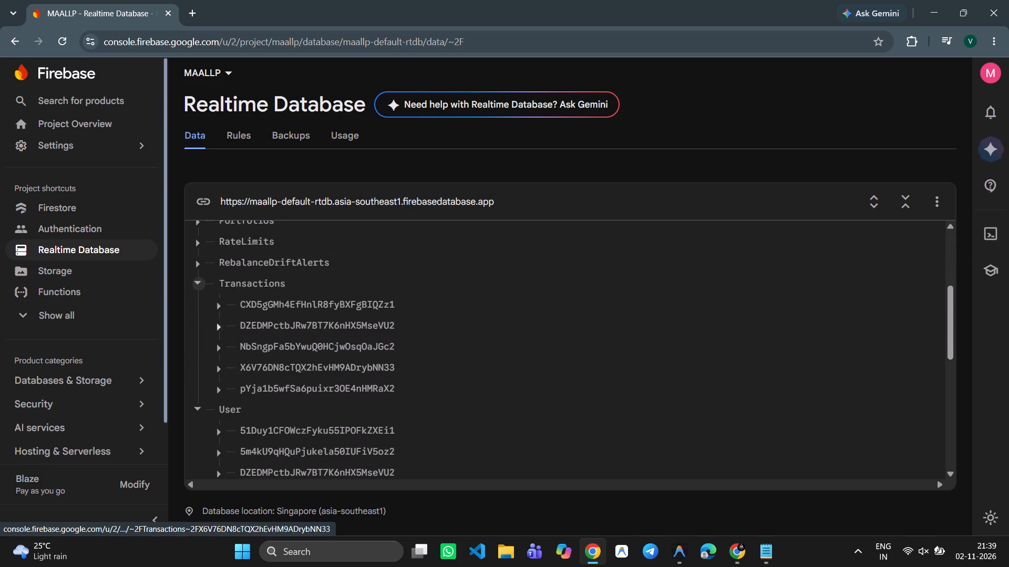
click(195, 280)
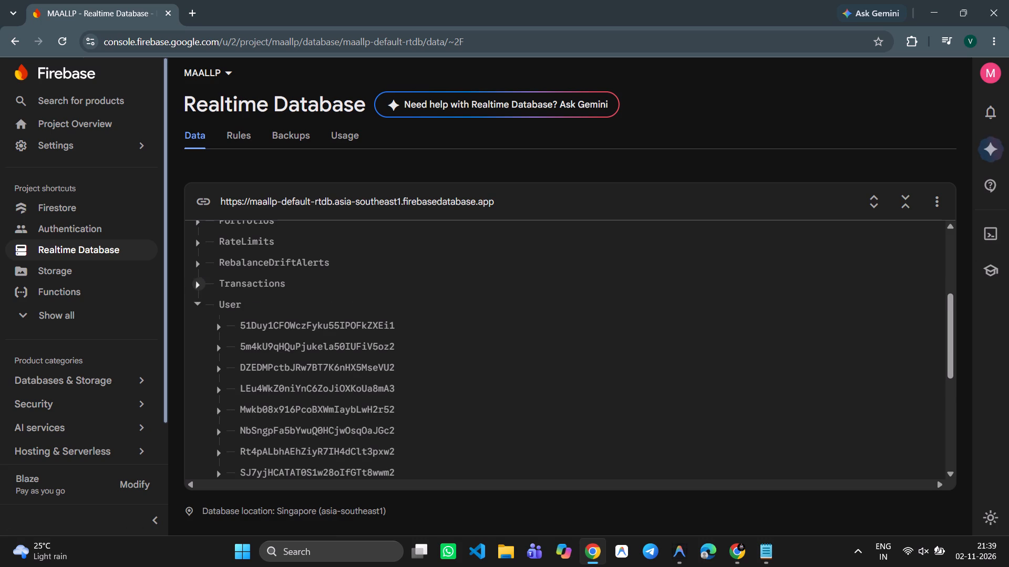
click(197, 305)
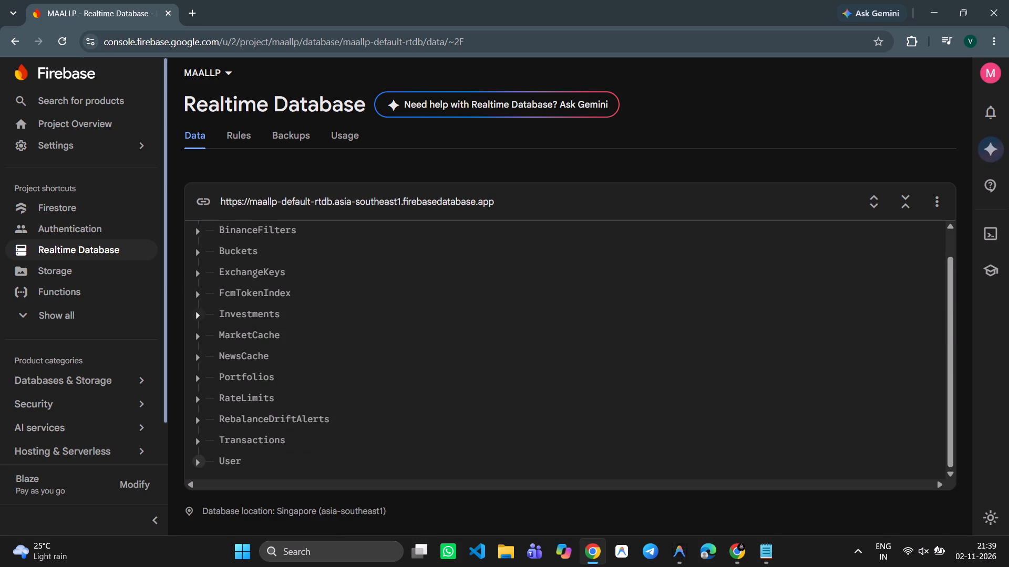
Review the fields of the ExchangeKeys entries whose UIDs start with X6V7 and pYja.
scroll(255, 346, up, 6)
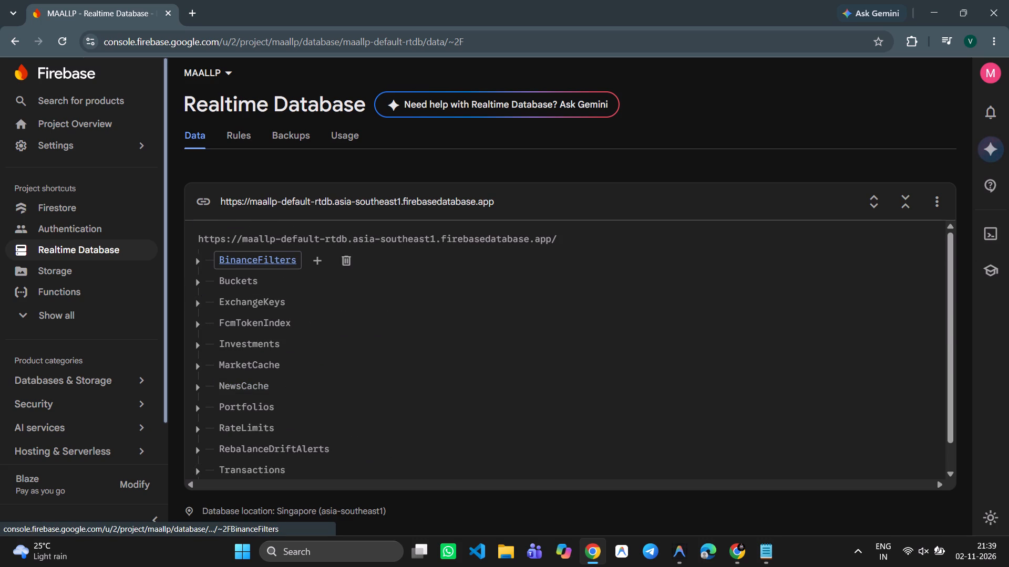
click(198, 304)
scroll(244, 344, down, 1)
click(220, 315)
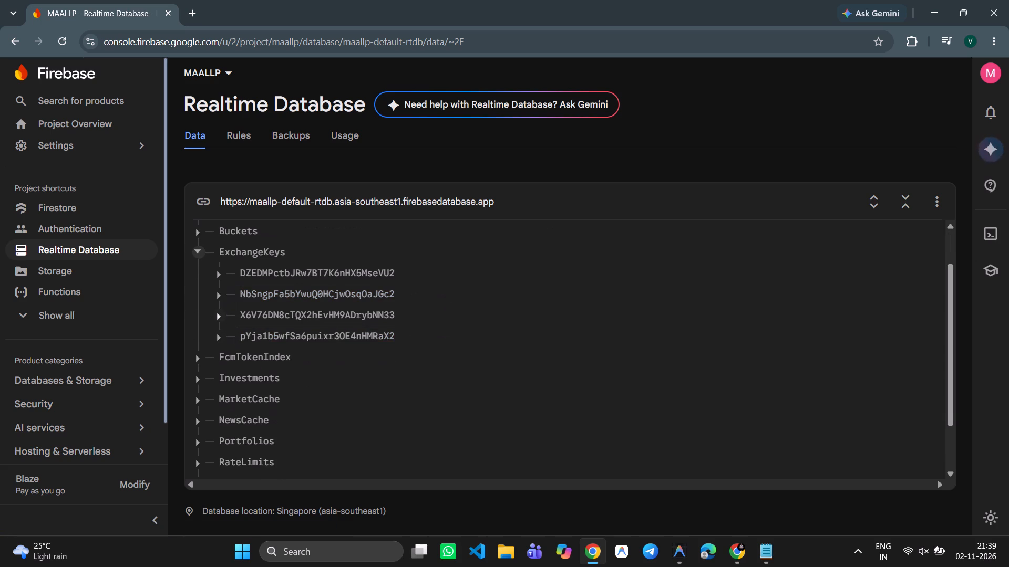
scroll(301, 370, down, 1)
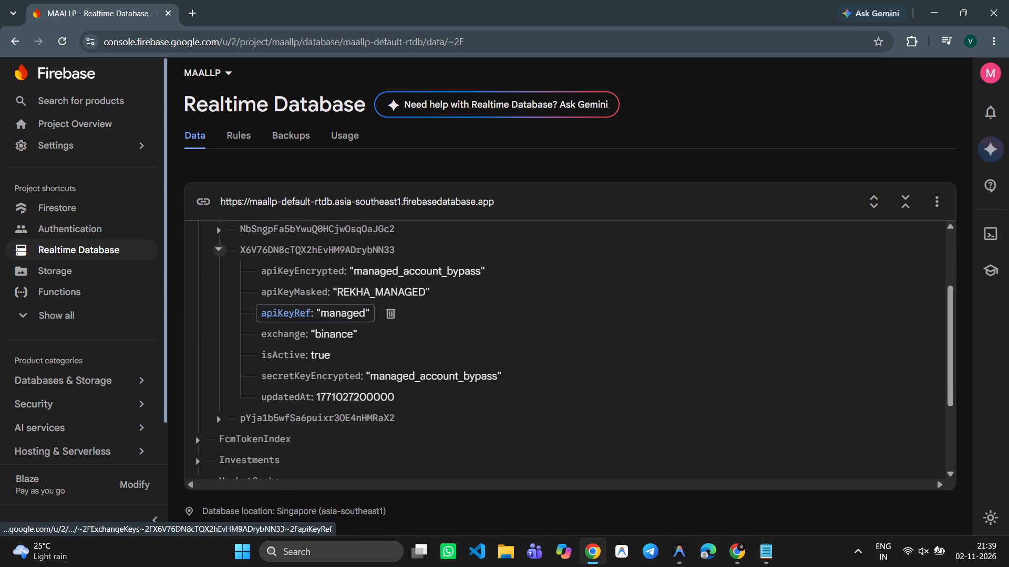
scroll(301, 370, down, 1)
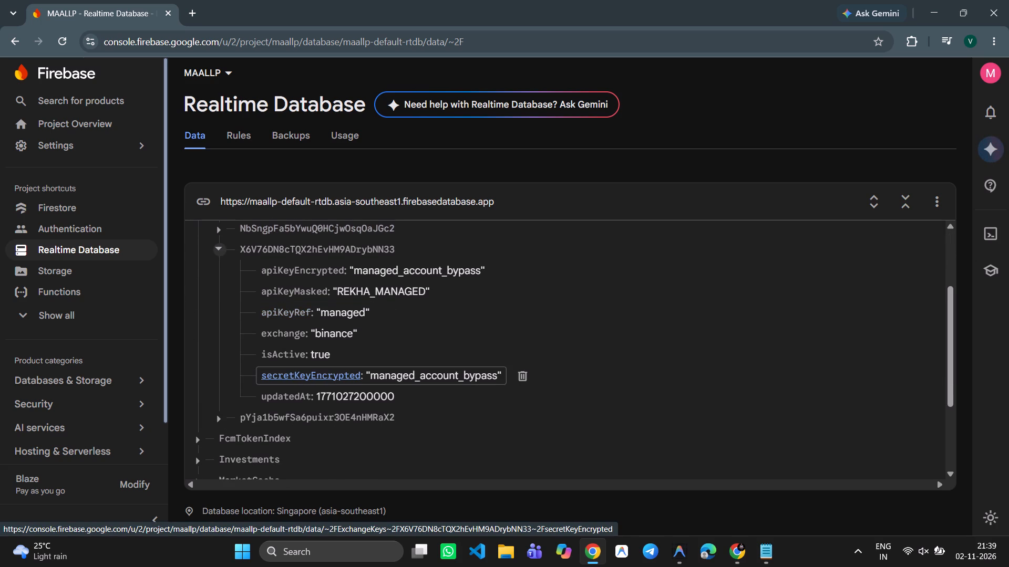
click(768, 560)
click(768, 560)
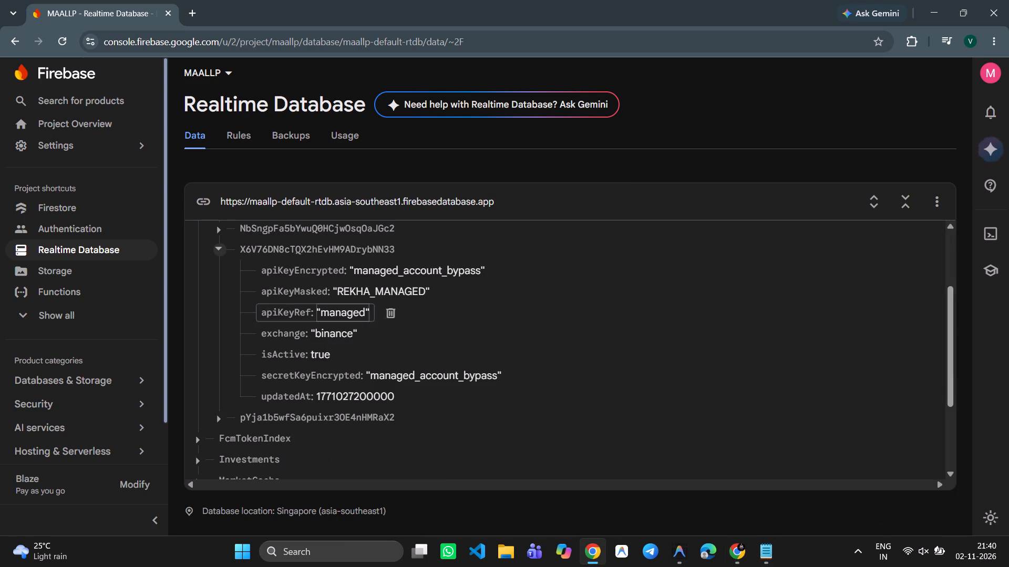
click(218, 416)
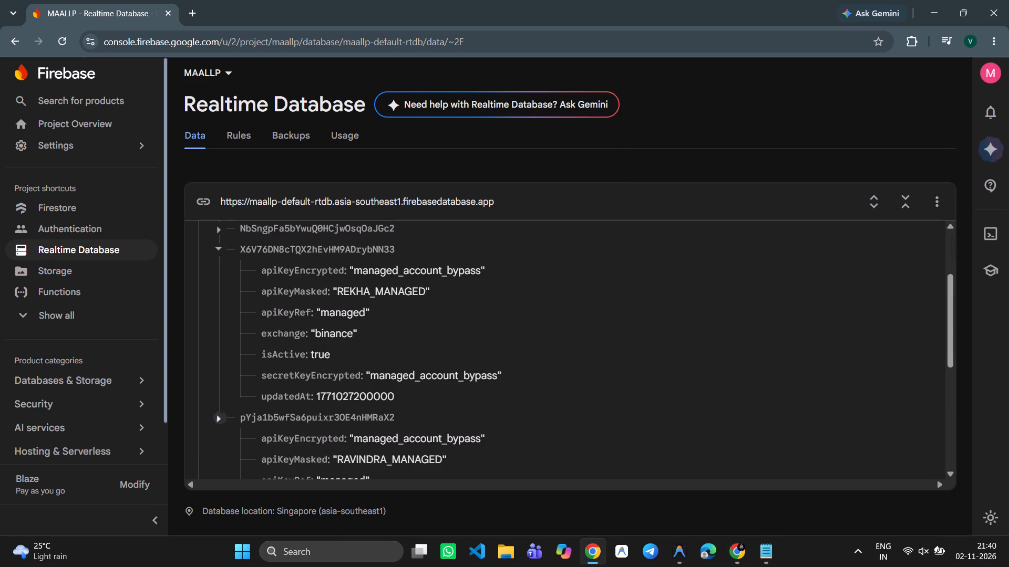
scroll(299, 380, down, 6)
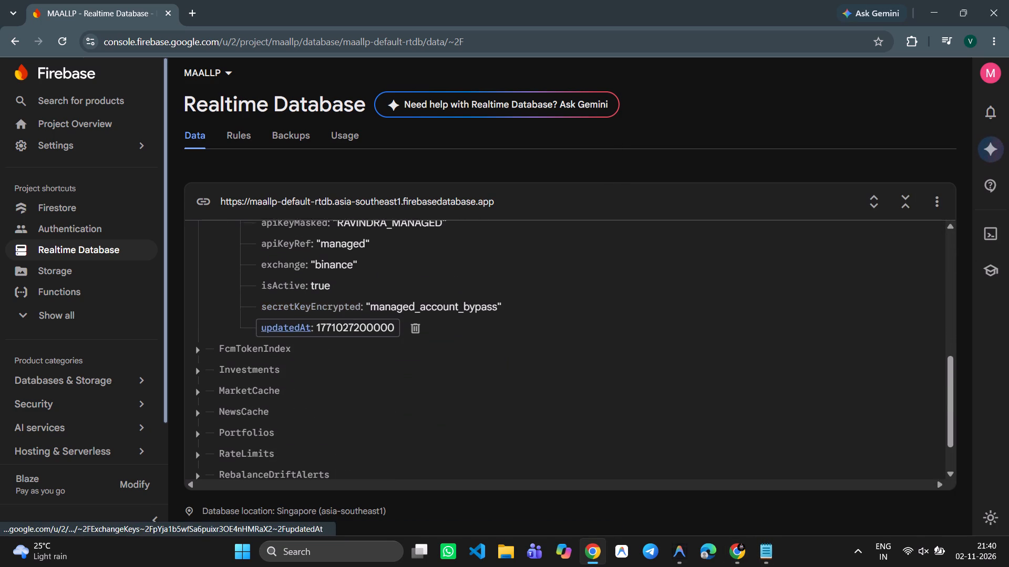
scroll(299, 380, down, 2)
click(197, 319)
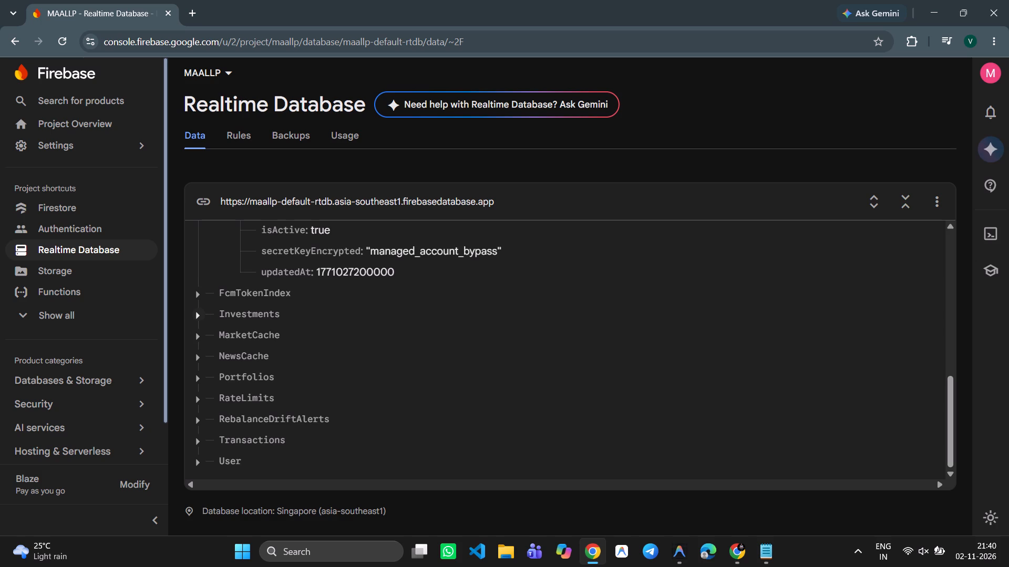
click(219, 354)
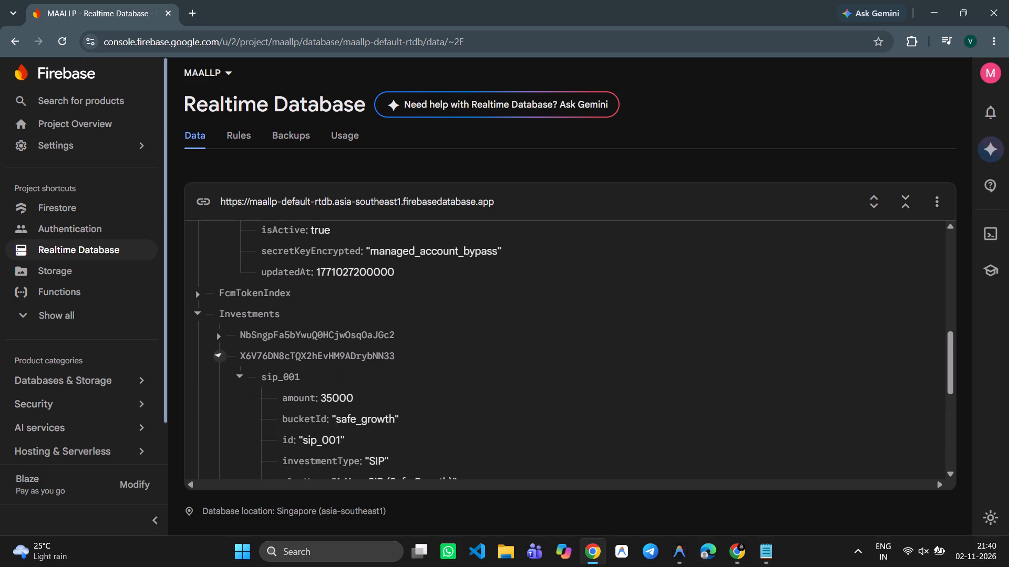
scroll(278, 423, down, 4)
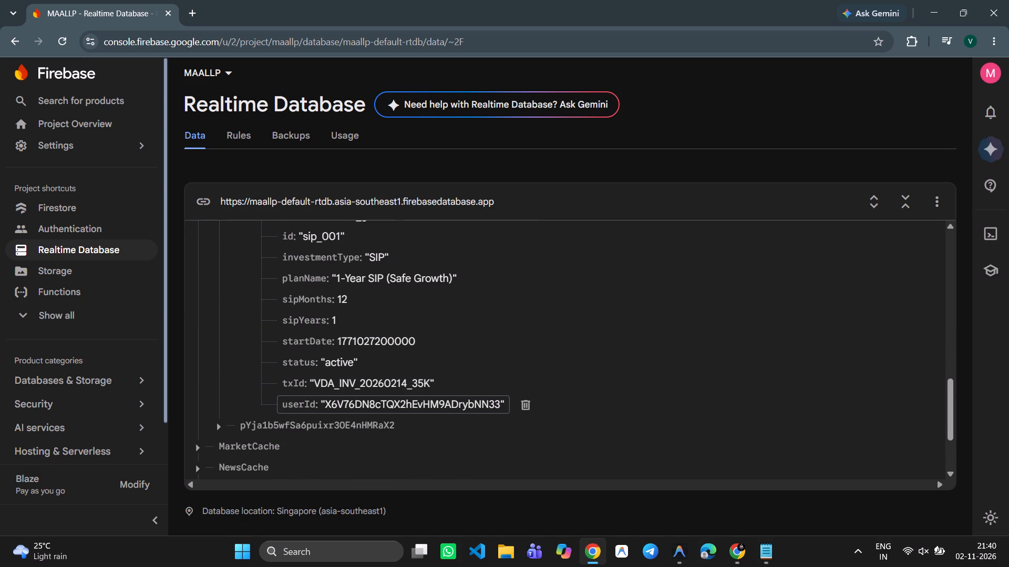
scroll(278, 423, down, 2)
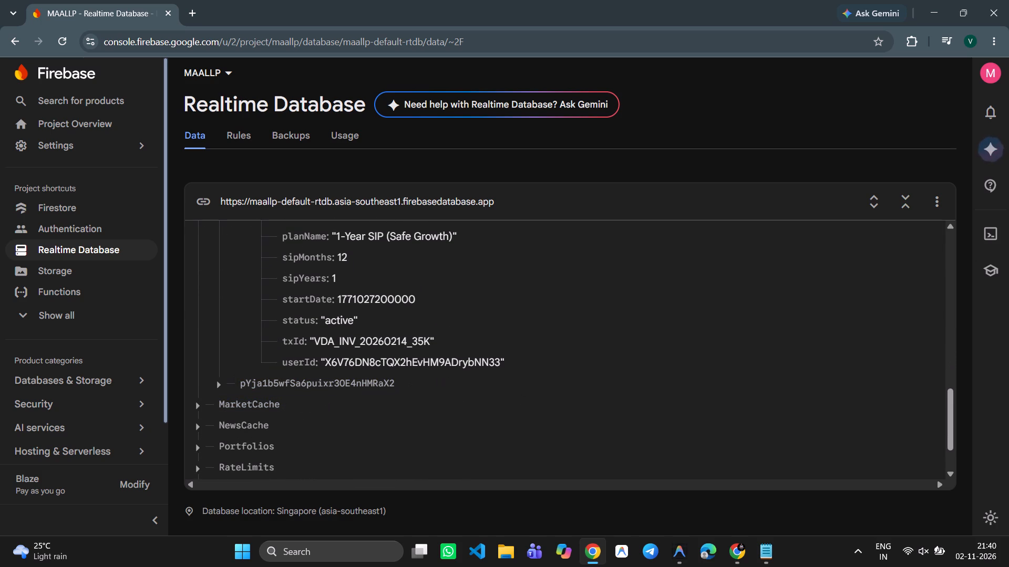
scroll(329, 346, up, 3)
scroll(329, 346, down, 1)
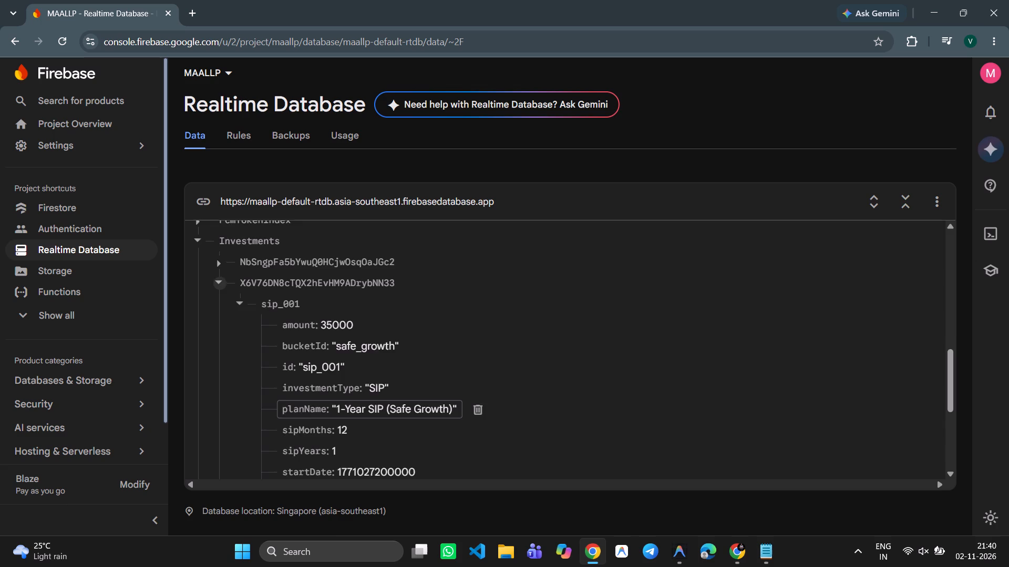
scroll(329, 346, down, 2)
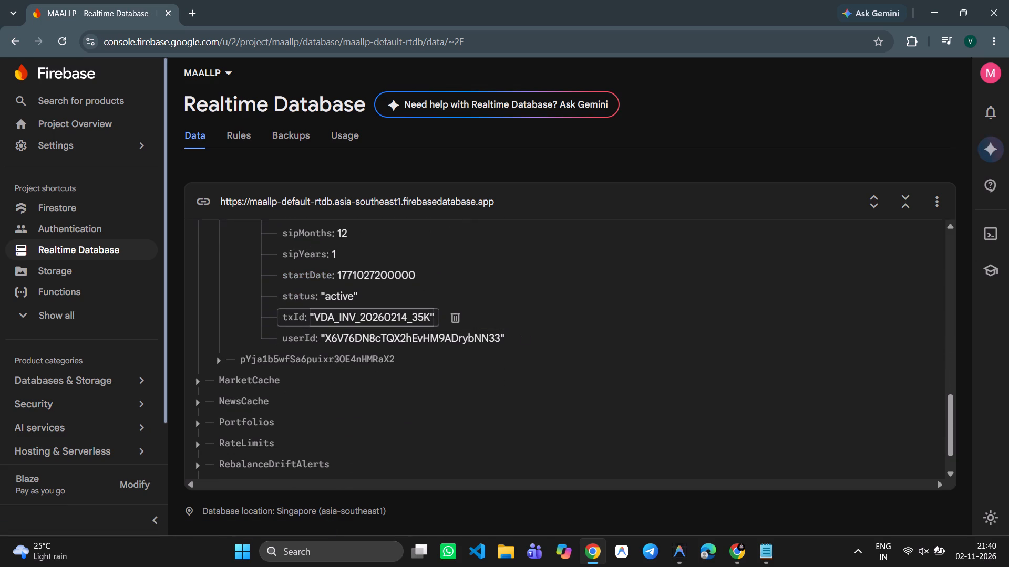
click(347, 312)
click(408, 316)
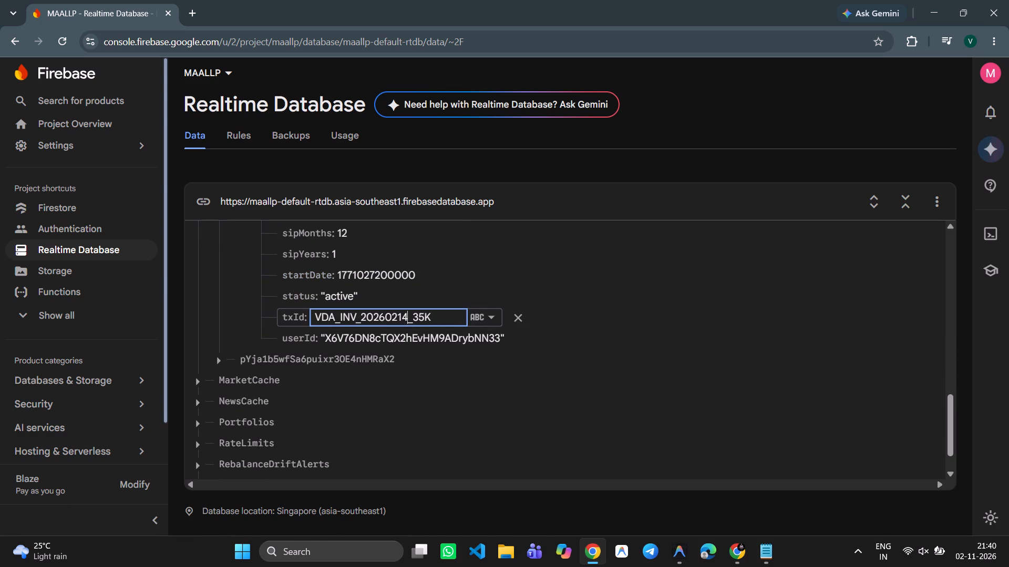
key(BackSpace)
key(6)
key(Return)
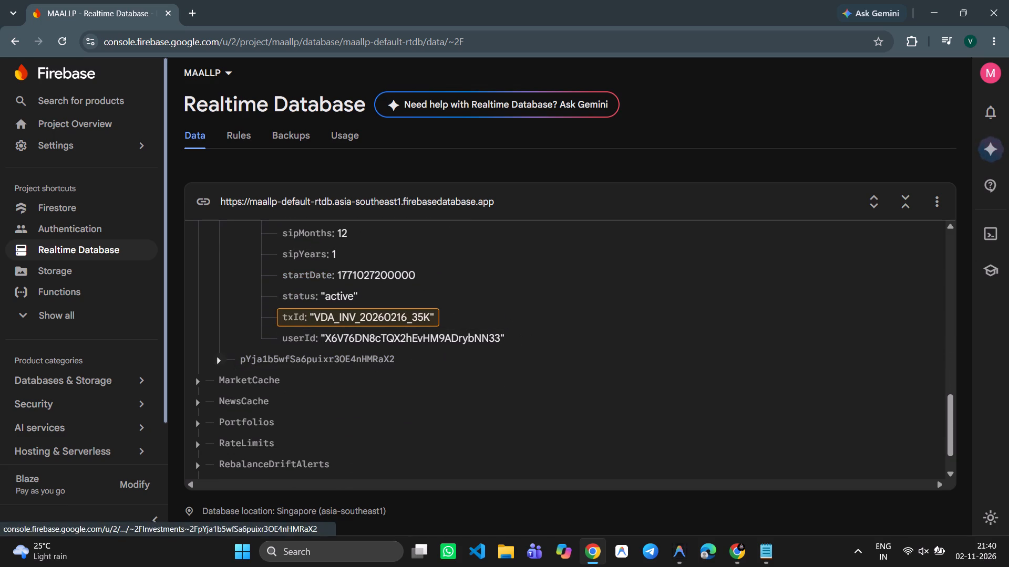
Set the txId of sip_001 under the Investments UID starting with pYja to VDA_INV_20260215_35K.
click(221, 356)
scroll(297, 340, down, 5)
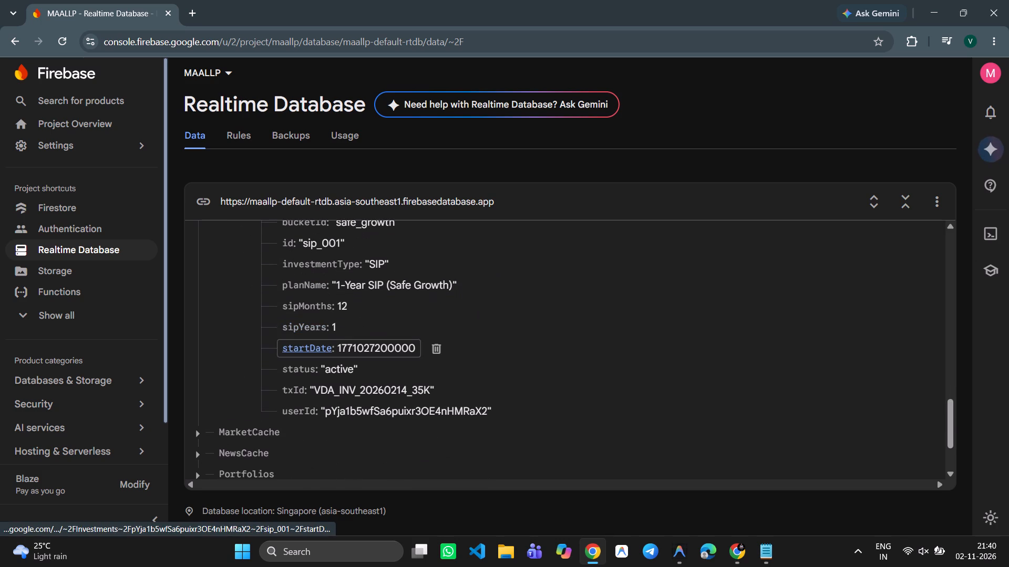
click(399, 393)
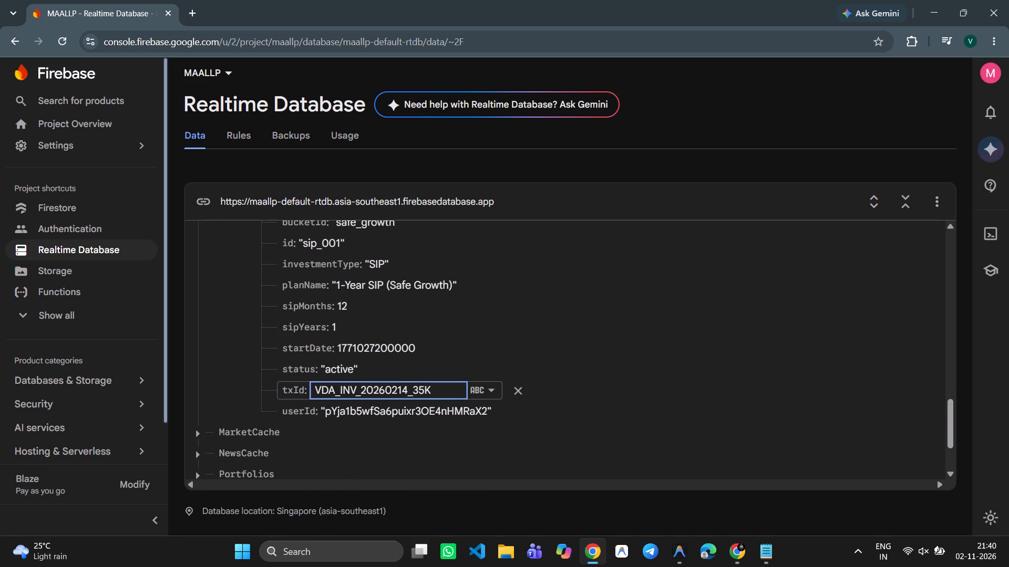
click(409, 391)
key(BackSpace)
key(5)
key(Return)
Review the Portfolios entries whose UIDs start with X6V7 and NbSn, comparing their bucket, sync and investment fields.
scroll(366, 391, down, 3)
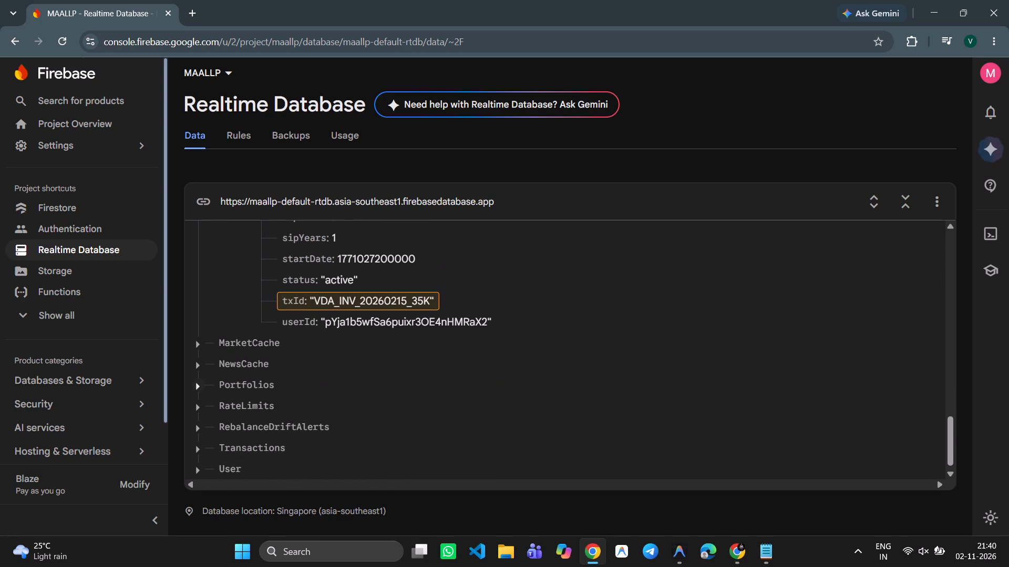
click(197, 383)
scroll(240, 387, down, 1)
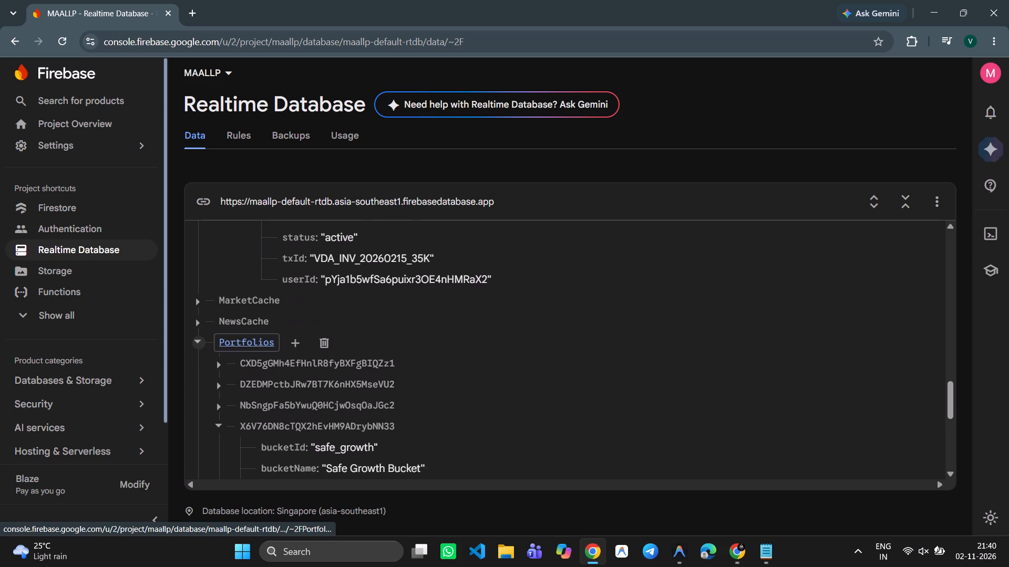
scroll(240, 387, down, 2)
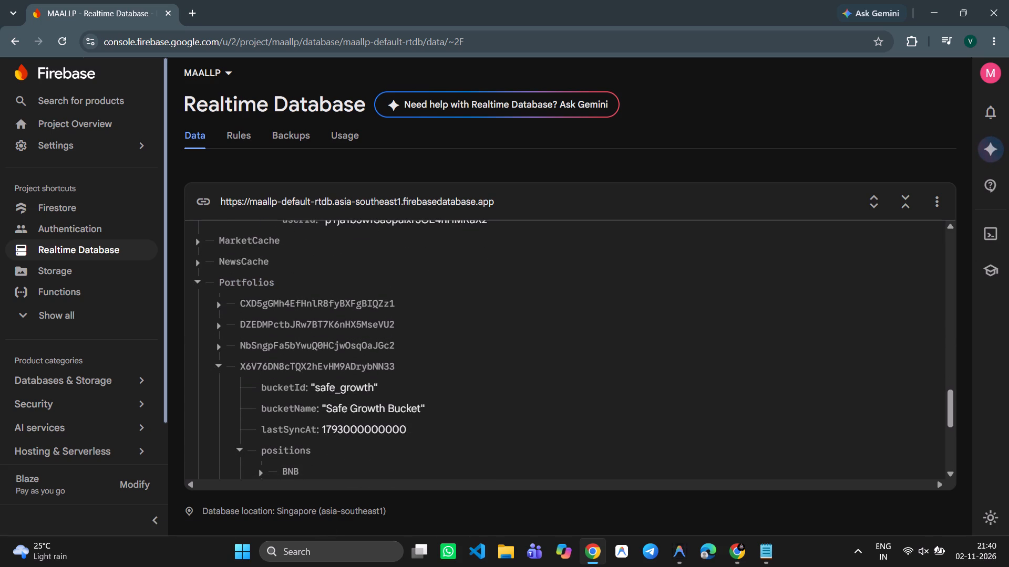
scroll(240, 387, down, 4)
scroll(240, 387, up, 1)
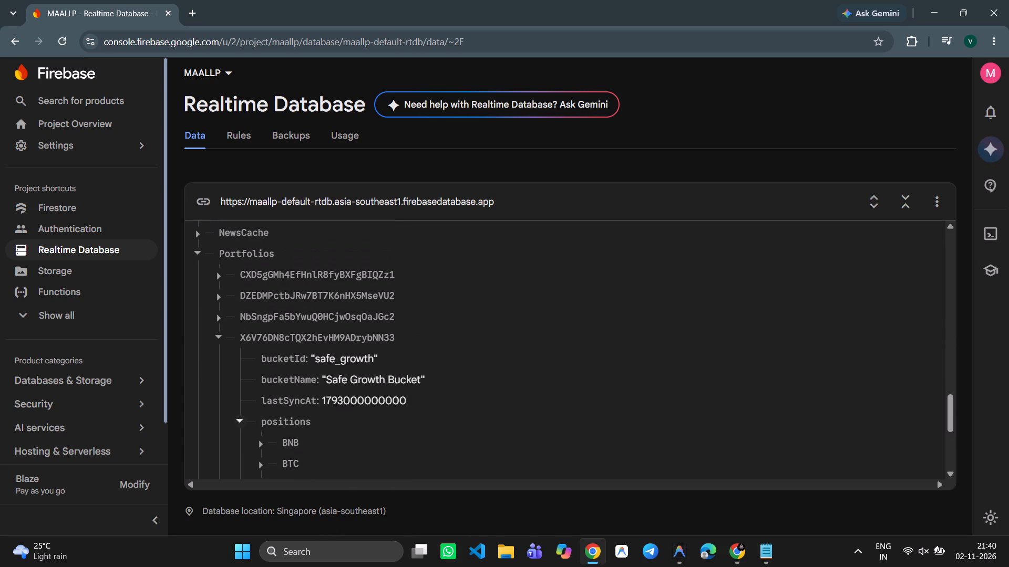
scroll(240, 387, up, 1)
drag(218, 333, 219, 319)
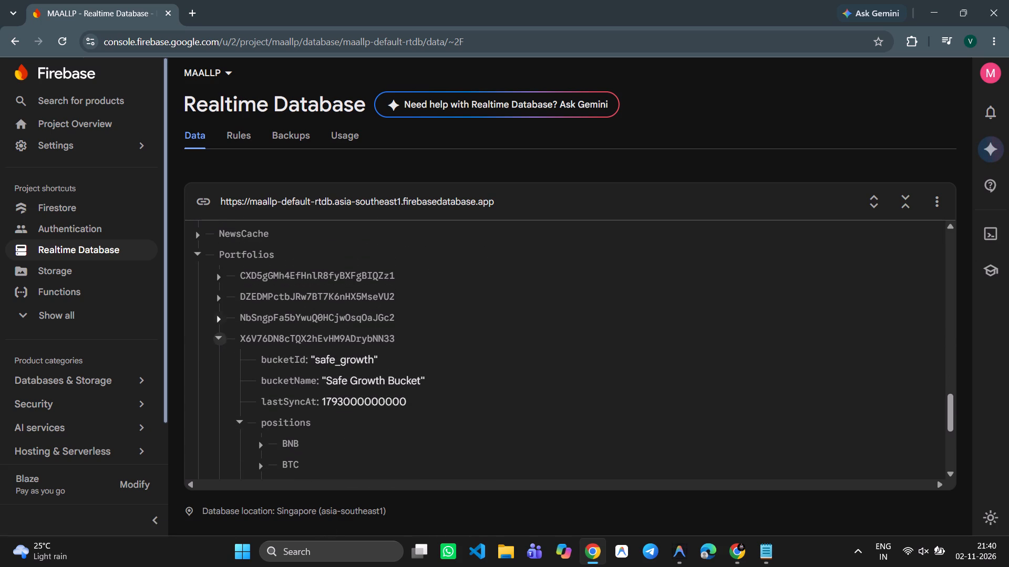
click(219, 319)
scroll(289, 365, right, 1)
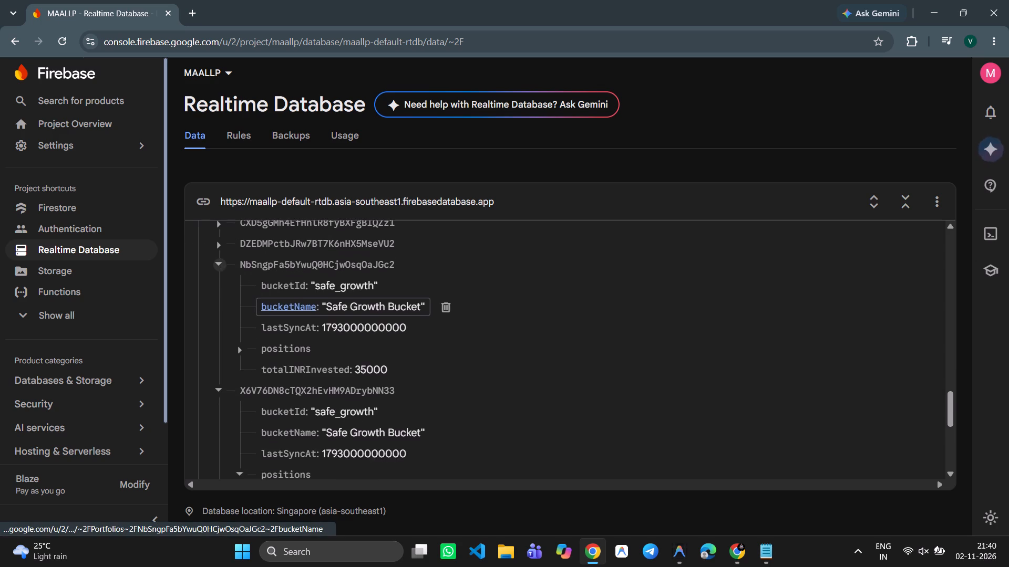
scroll(289, 365, right, 1)
click(201, 270)
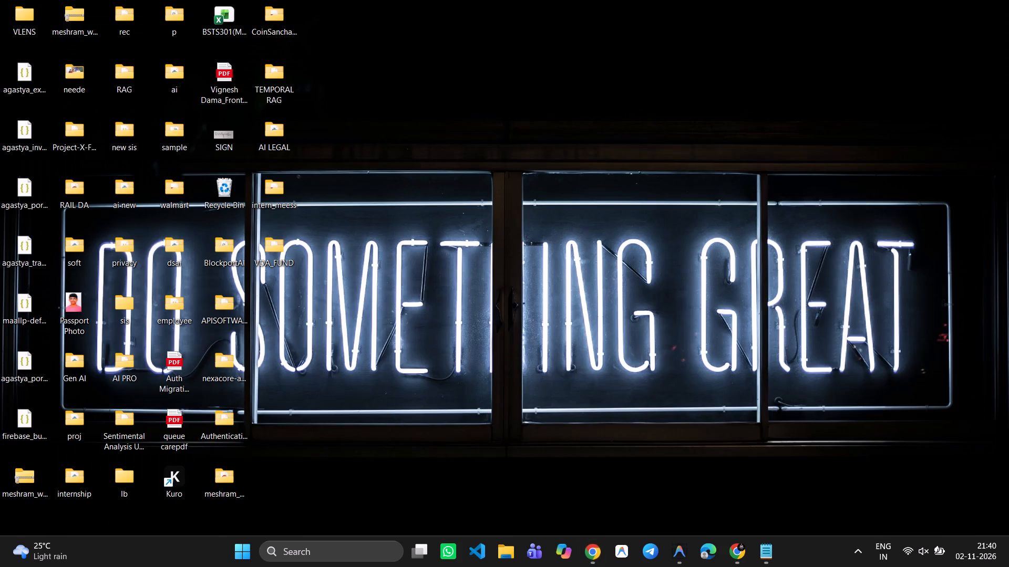
Switch to the desktop and launch Kuro.
double_click(174, 486)
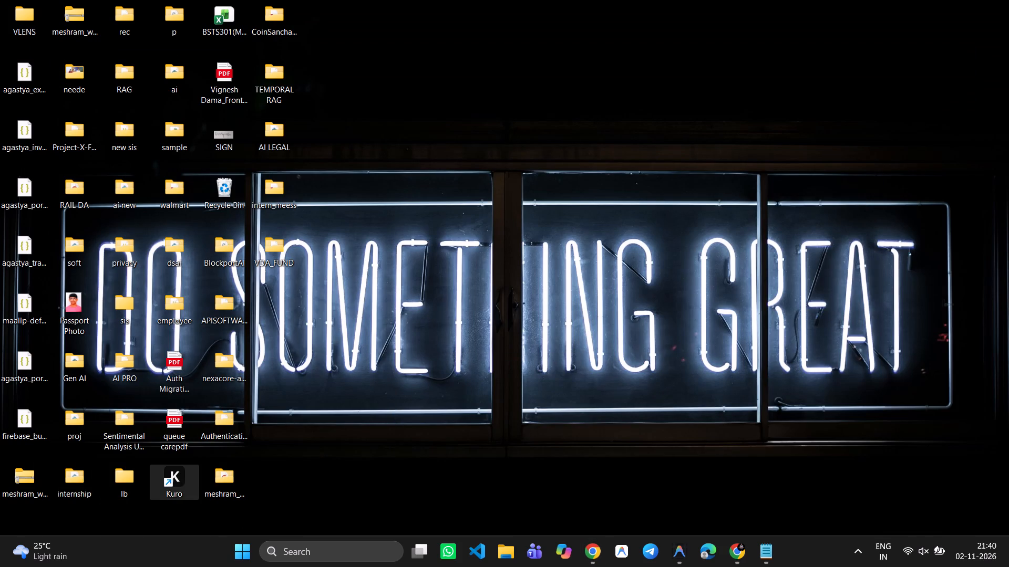
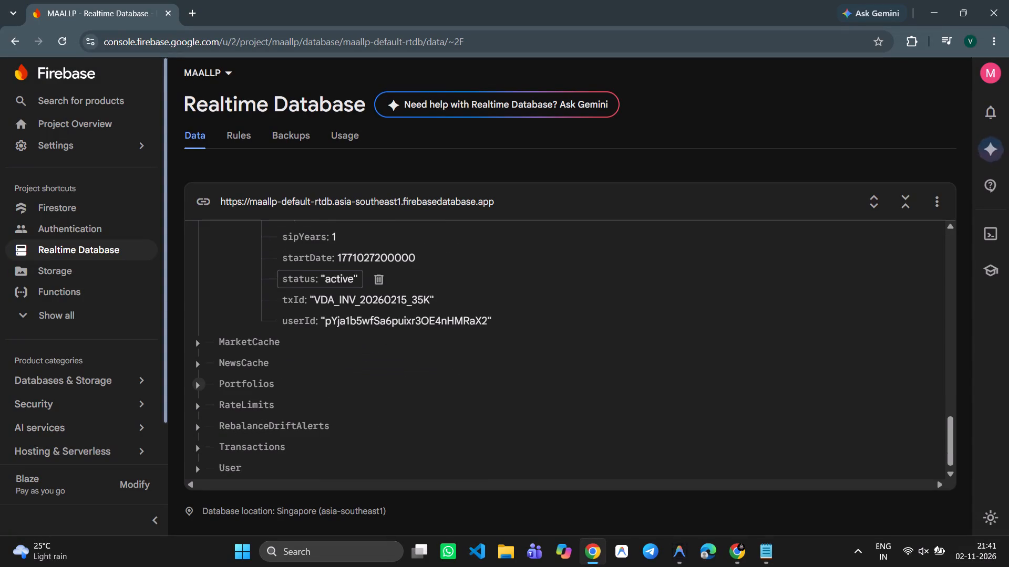
Review the tx_001 fields in the Transactions entry under the UID starting with X6V7, down to its txId.
scroll(462, 333, down, 2)
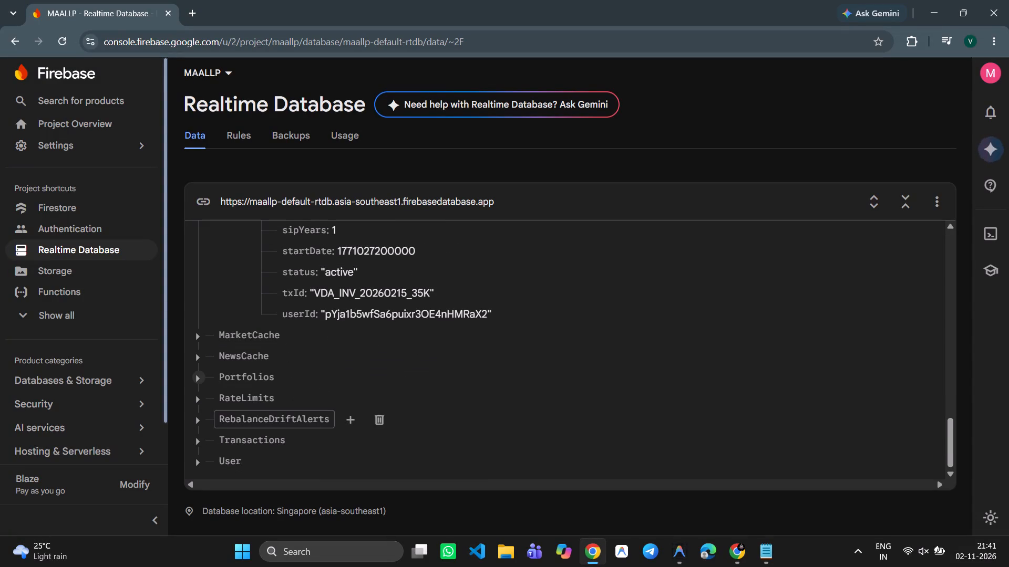
click(197, 439)
scroll(250, 417, down, 3)
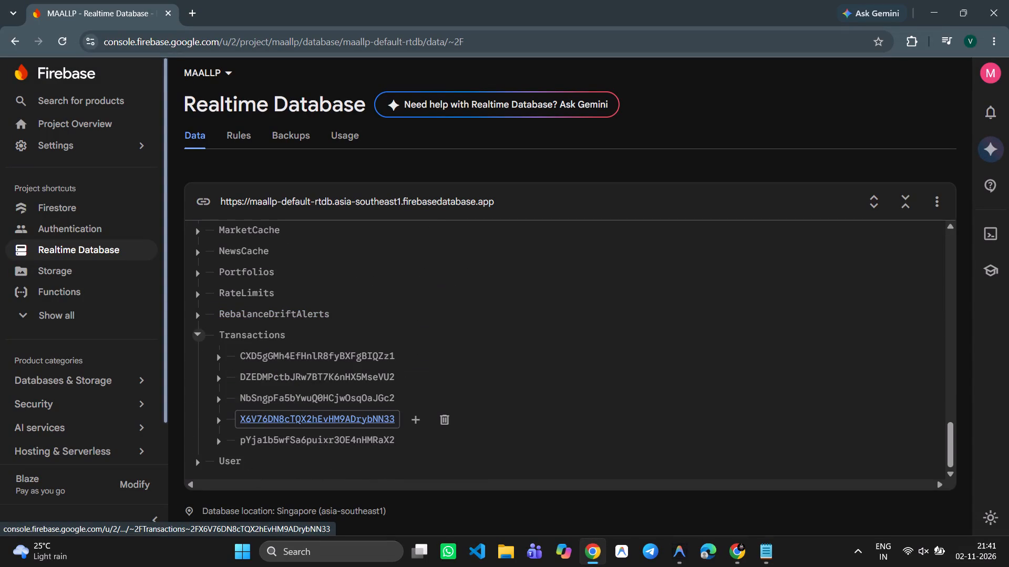
click(218, 420)
scroll(296, 404, down, 8)
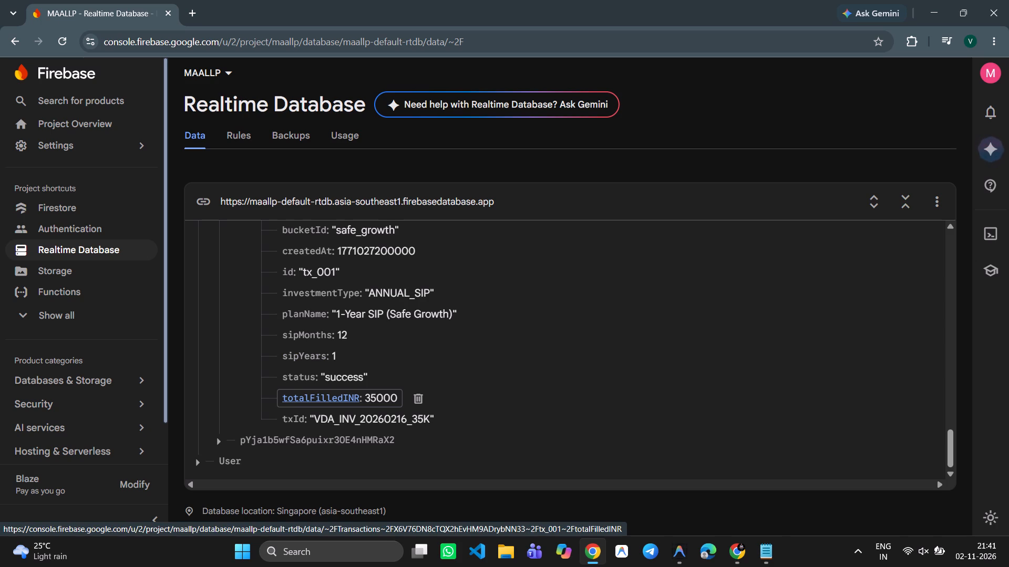
Collapse the expanded ExchangeKeys, Investments and Transactions branches so the database tree shows only its top-level nodes.
scroll(275, 296, up, 5)
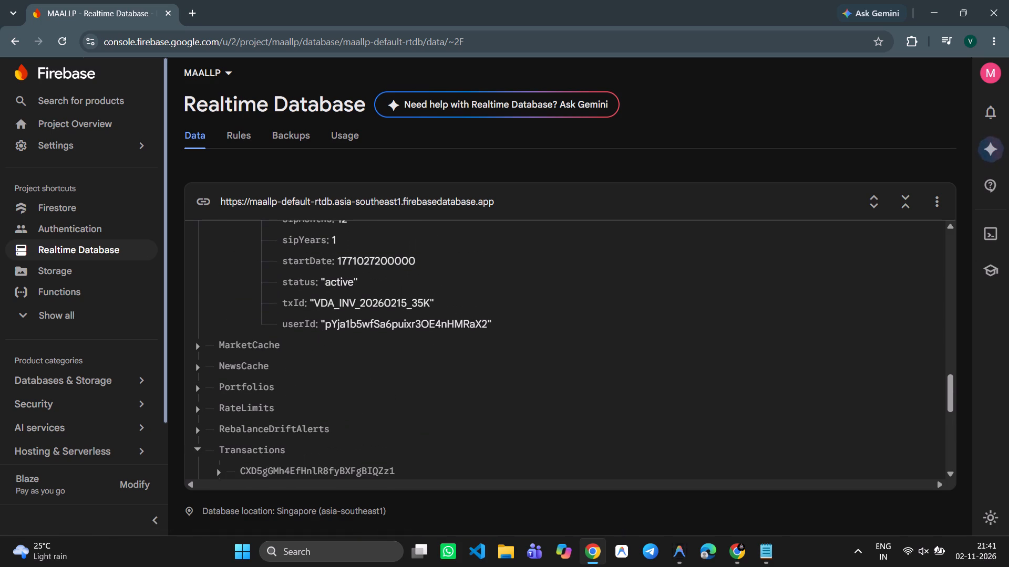
scroll(246, 313, up, 18)
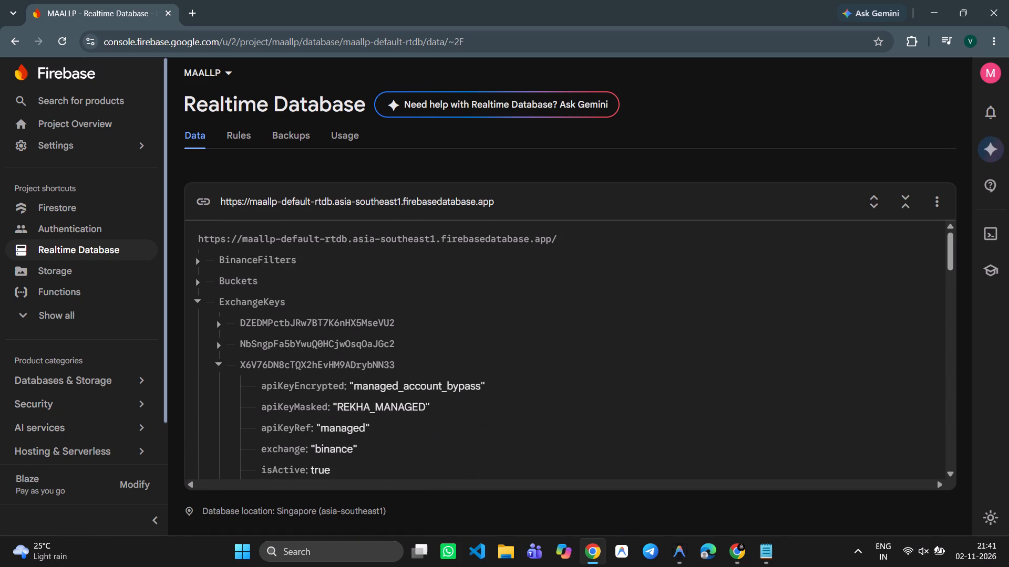
click(201, 298)
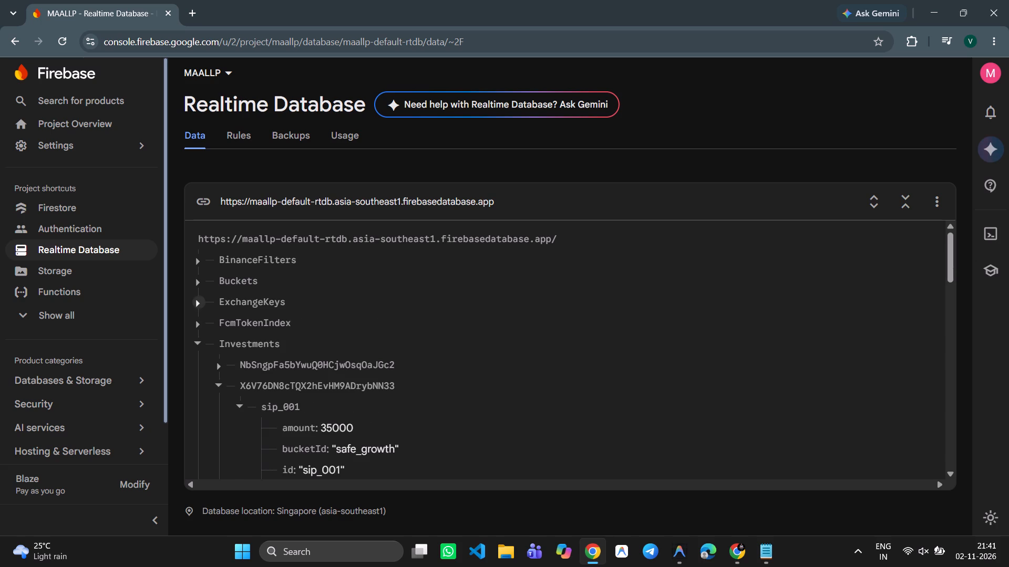
click(199, 339)
scroll(201, 370, down, 5)
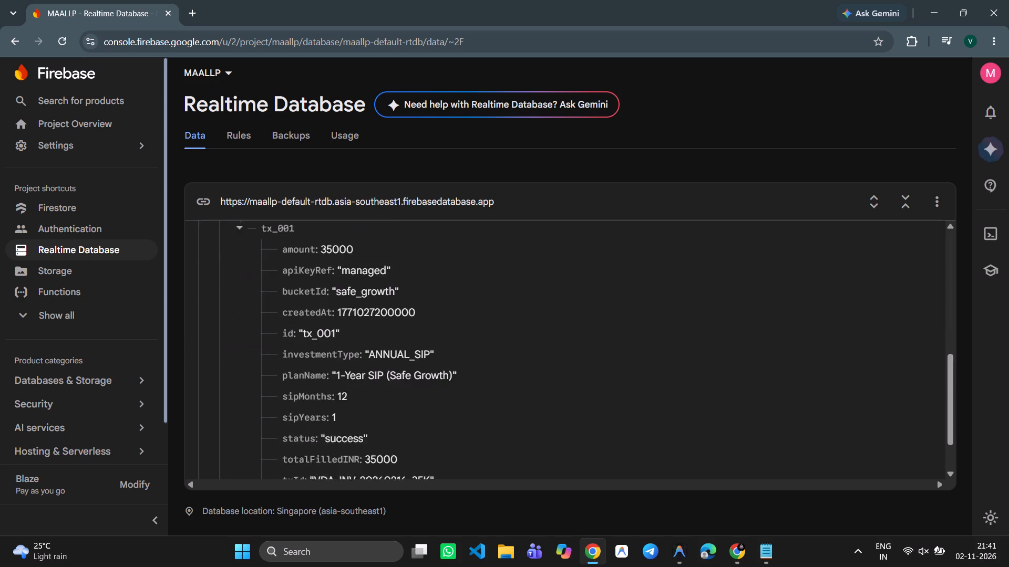
scroll(201, 370, up, 4)
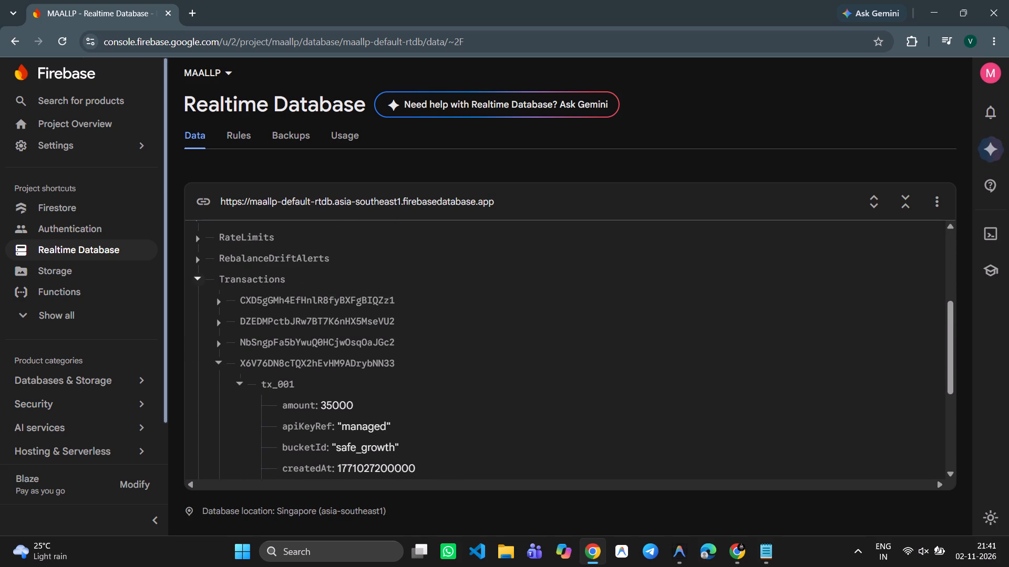
click(197, 279)
scroll(224, 402, down, 3)
scroll(224, 402, up, 5)
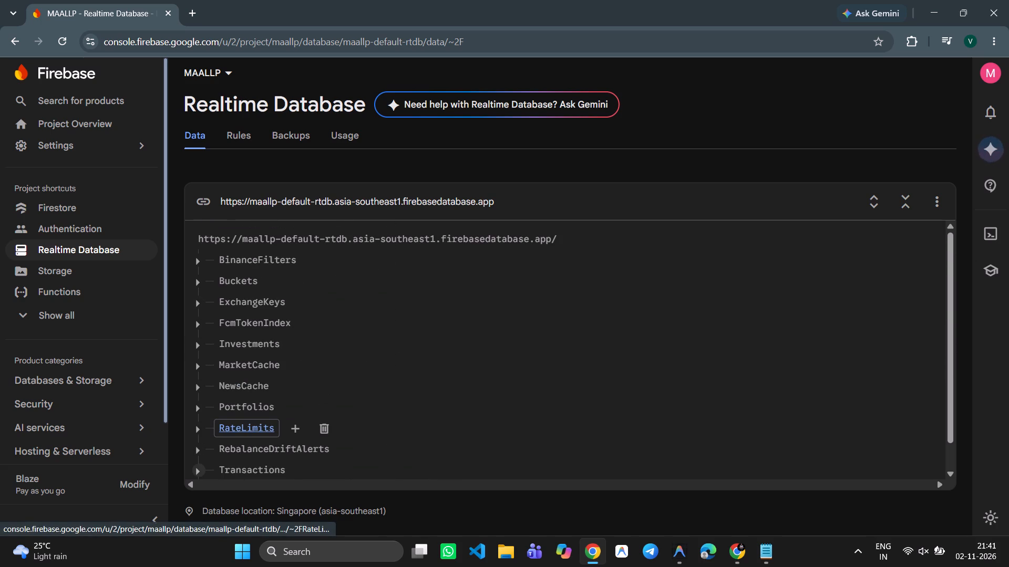
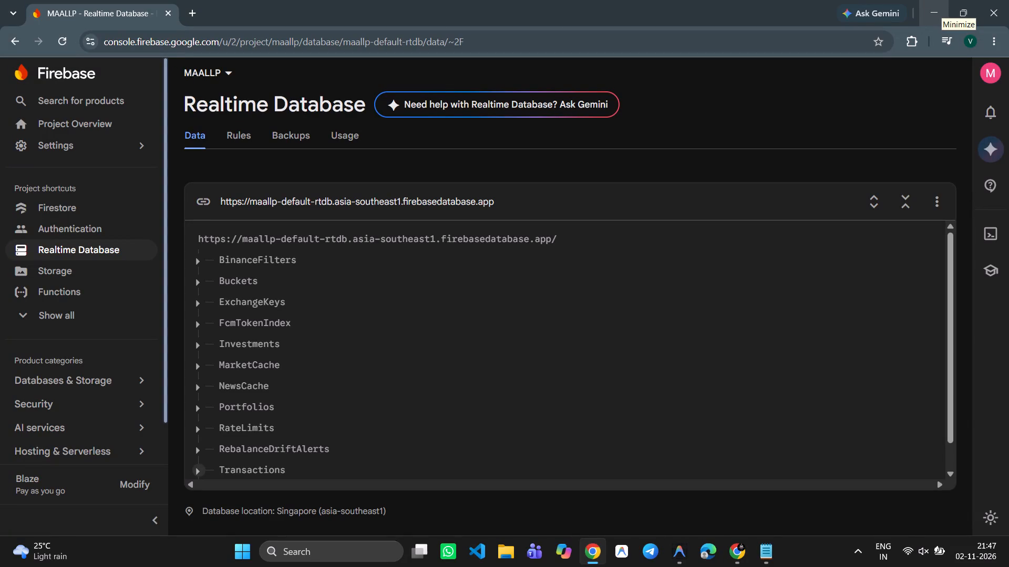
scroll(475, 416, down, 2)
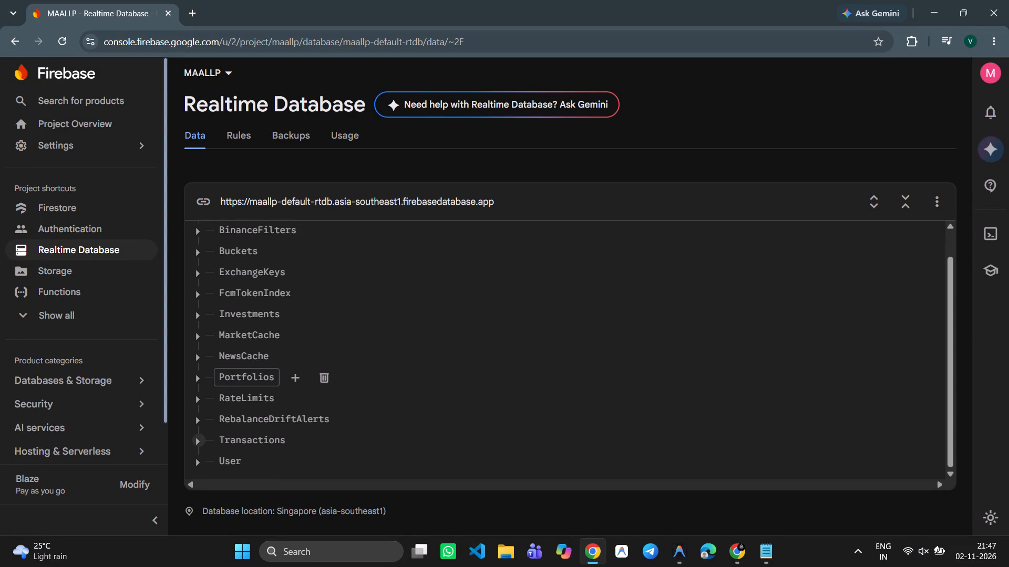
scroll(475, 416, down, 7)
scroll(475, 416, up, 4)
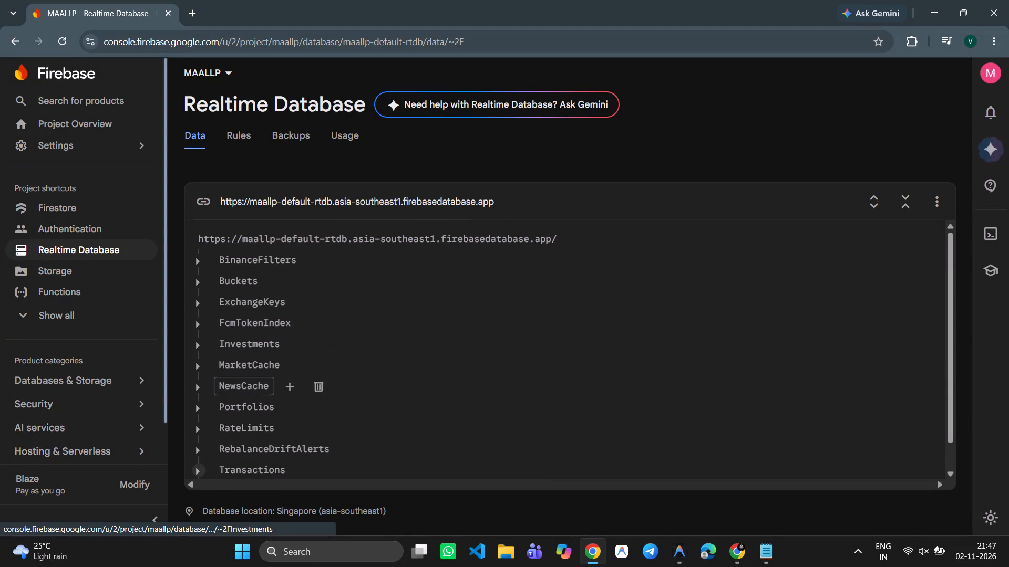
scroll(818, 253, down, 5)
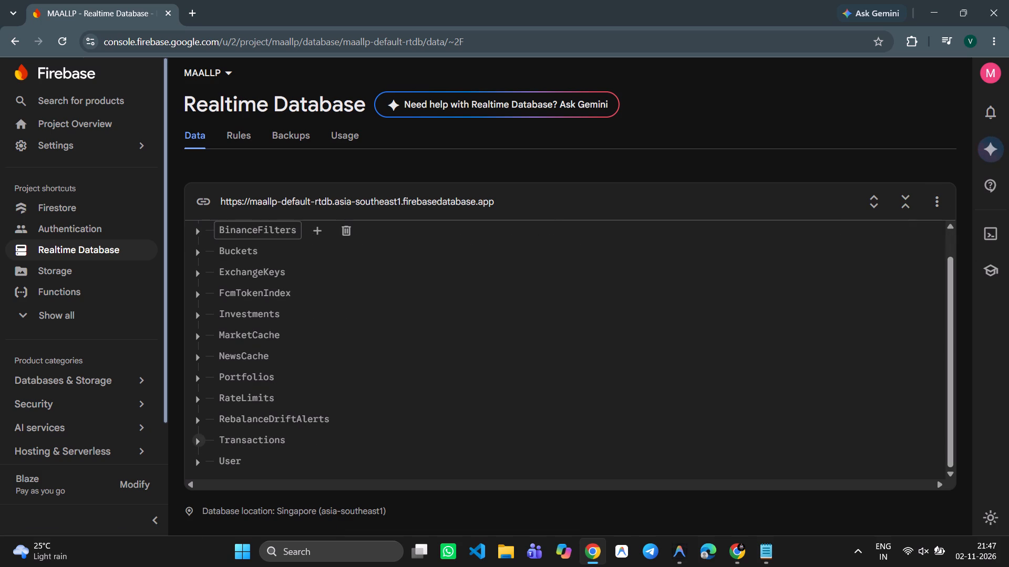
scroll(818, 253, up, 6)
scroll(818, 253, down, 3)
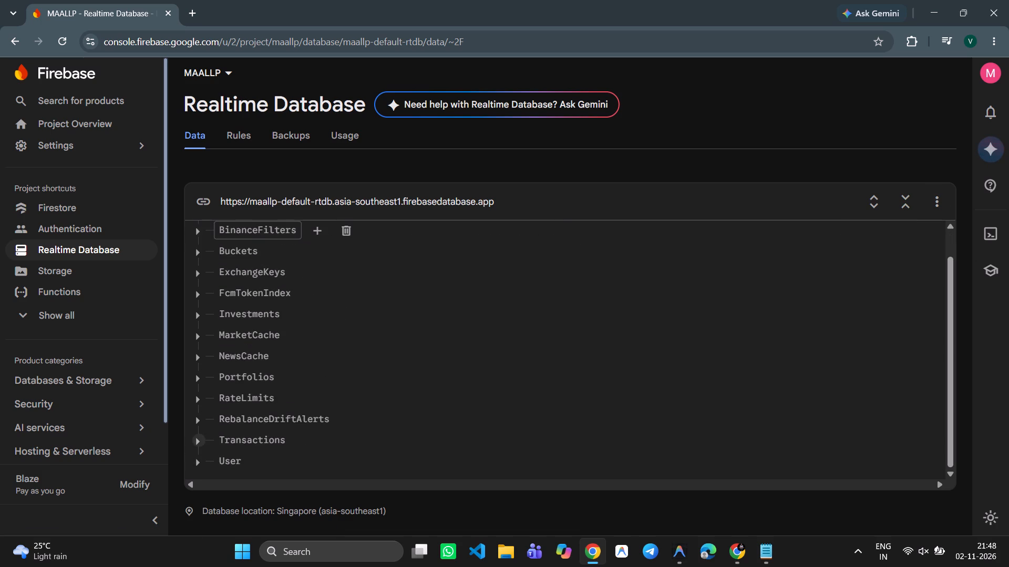
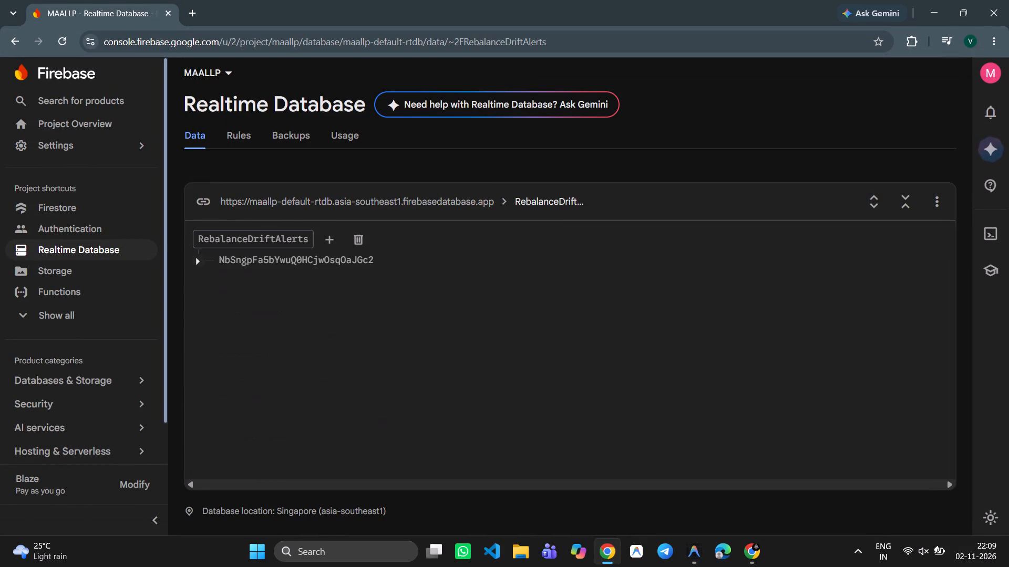
Return to the root of the maallp-default-rtdb database and collapse the RebalanceDriftAlerts node.
click(394, 207)
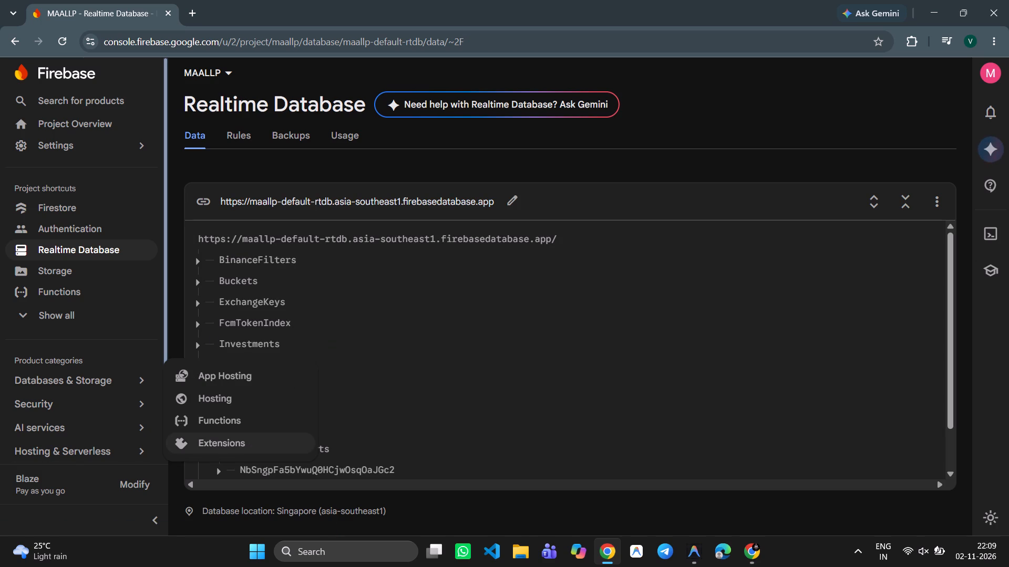
click(199, 449)
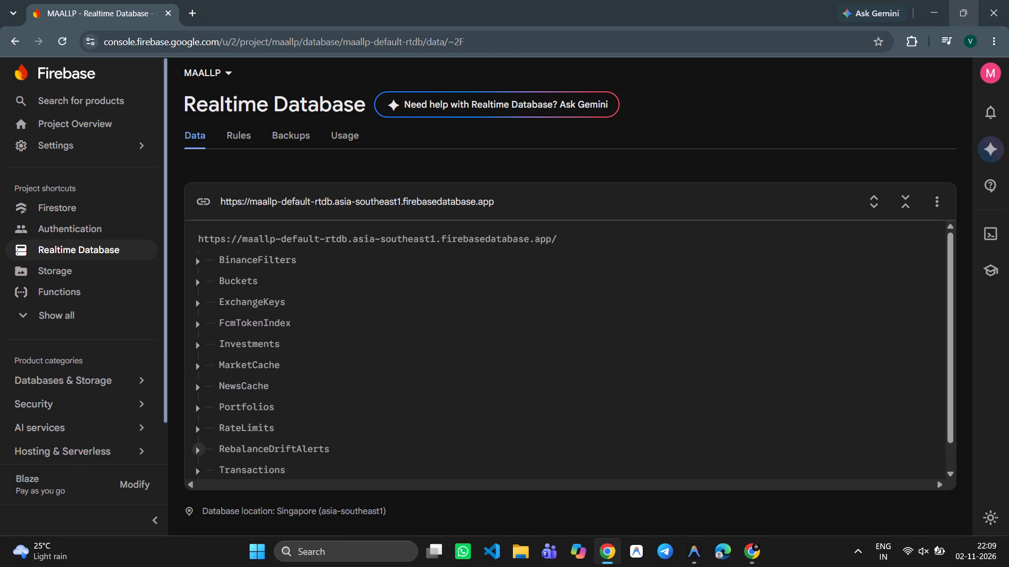
Minimize the browser to reach the desktop and put the computer to sleep through the Shut Down Windows dialog.
click(946, 9)
click(865, 188)
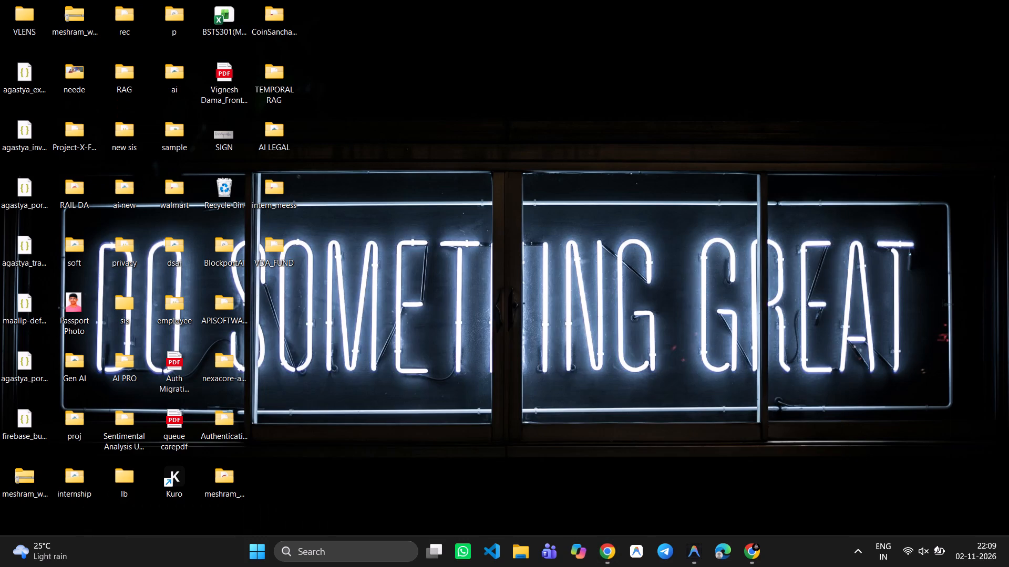
key(alt+F4)
key(Down)
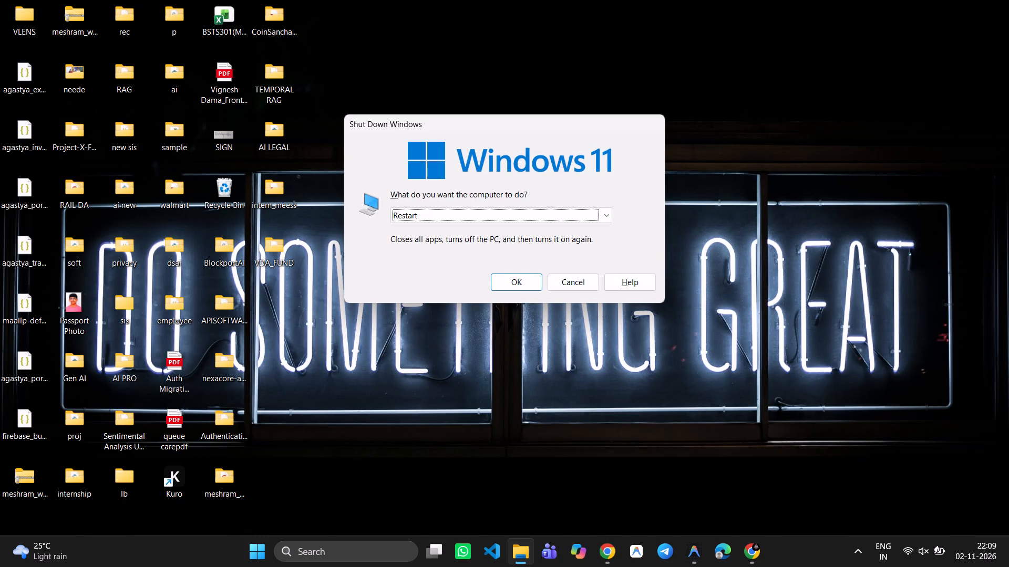
key(Up)
key(Up)
key(Up)
key(Down)
key(Return)
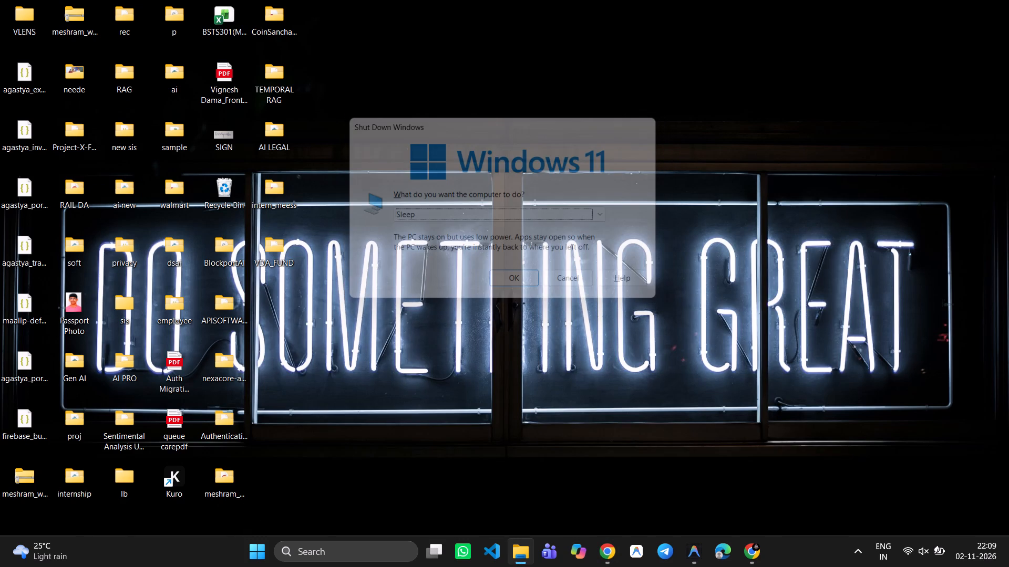
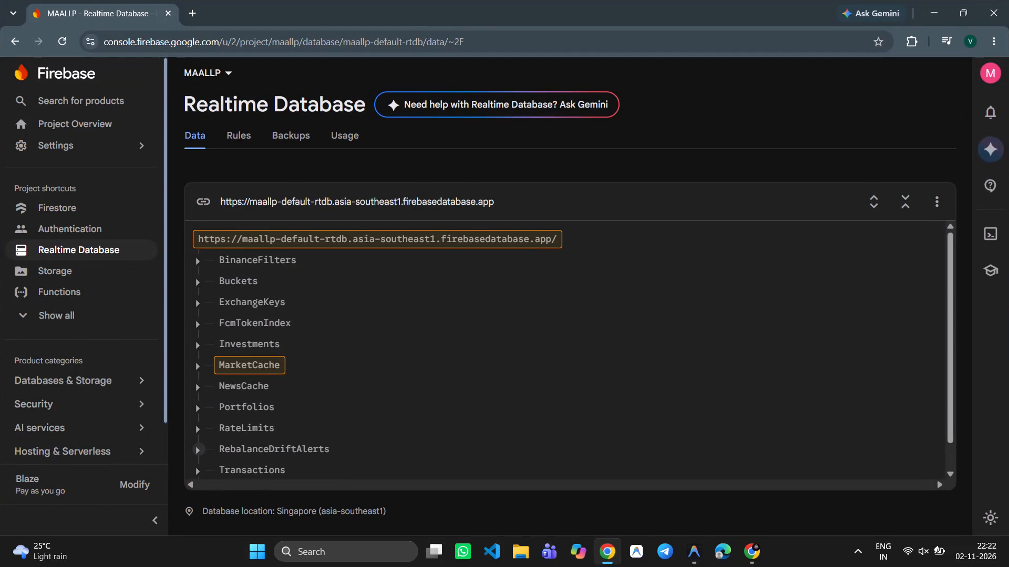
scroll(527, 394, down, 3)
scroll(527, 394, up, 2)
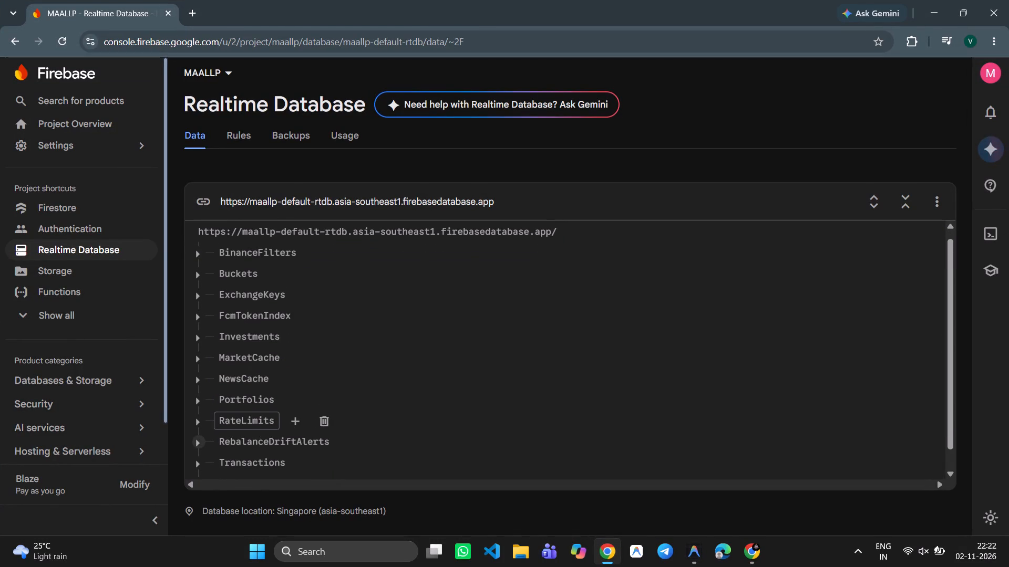
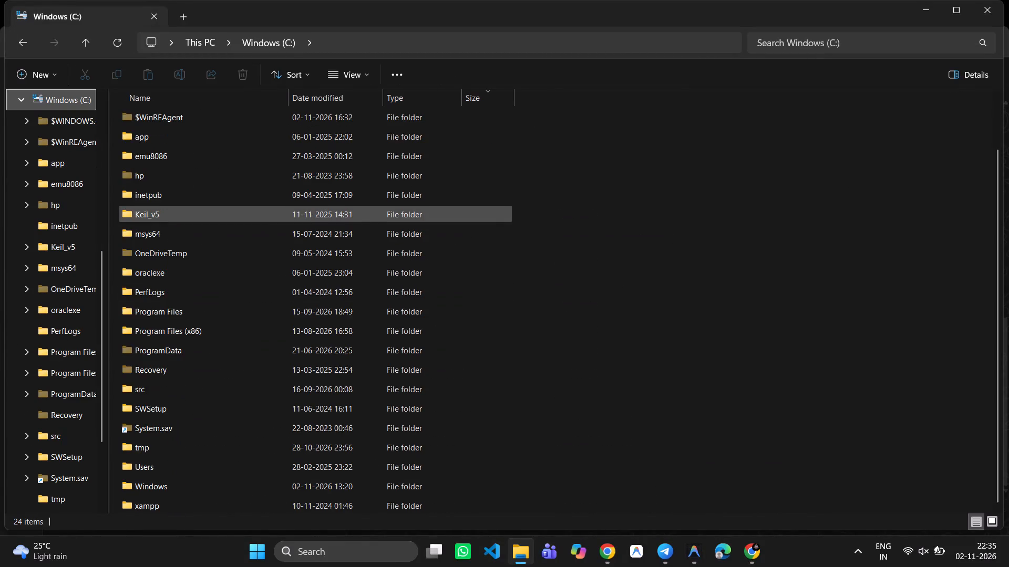
Open the Users folder on the Windows (C:) drive.
scroll(239, 217, down, 6)
double_click(152, 472)
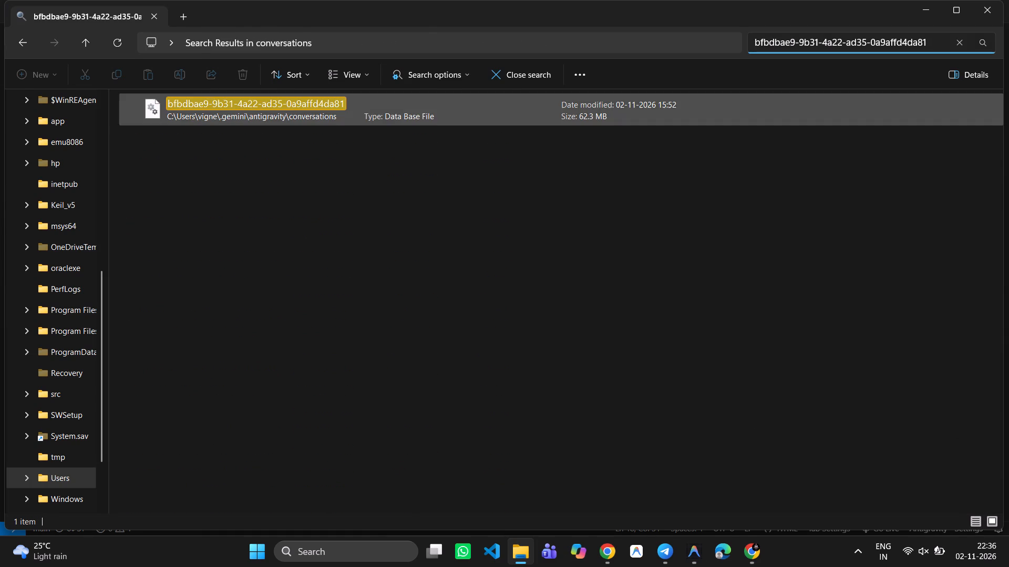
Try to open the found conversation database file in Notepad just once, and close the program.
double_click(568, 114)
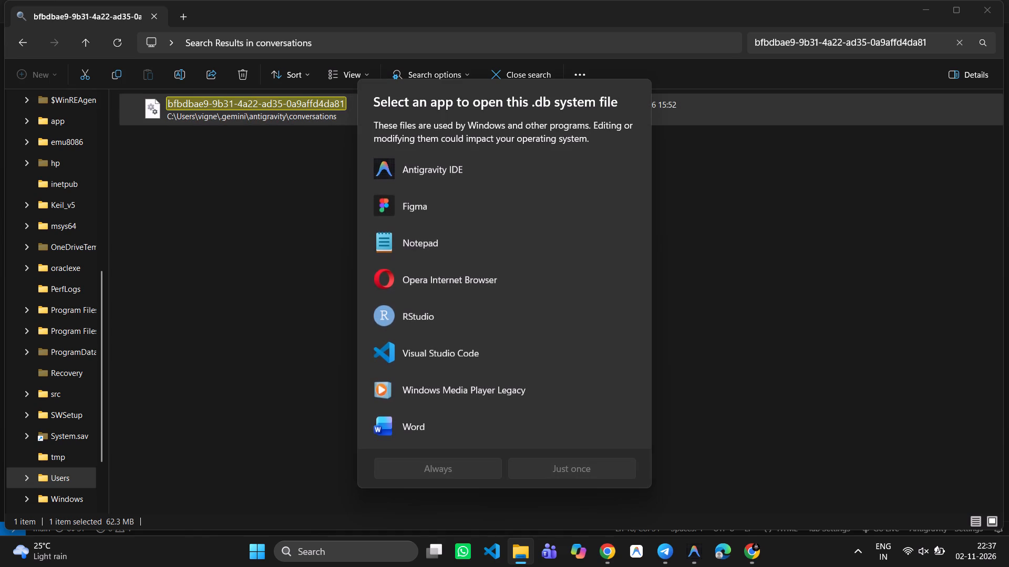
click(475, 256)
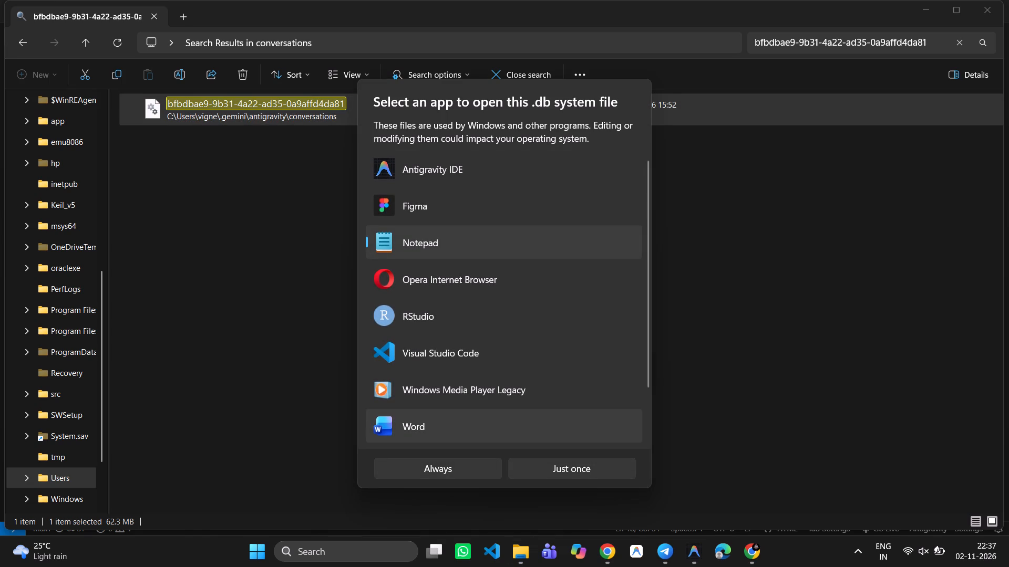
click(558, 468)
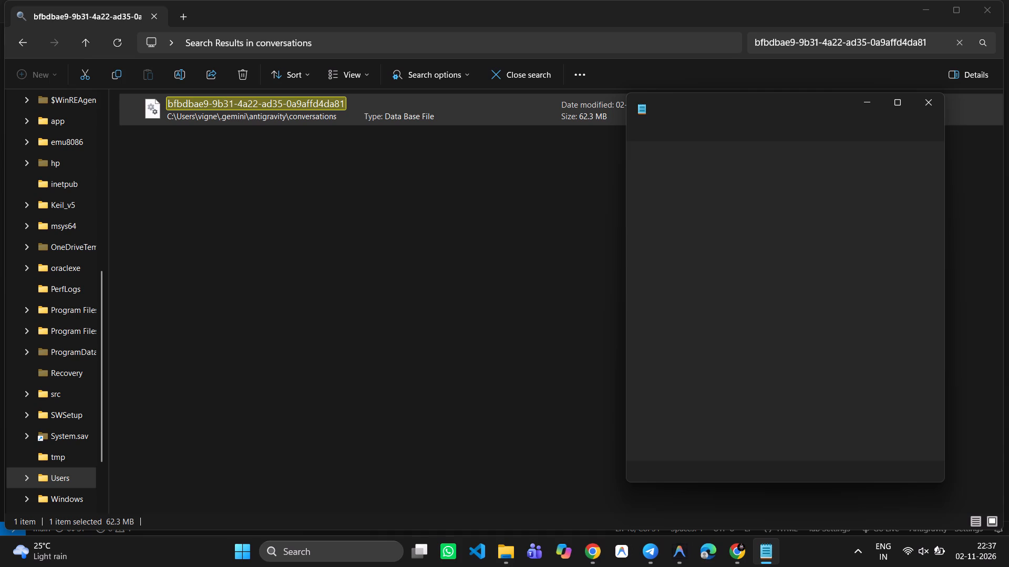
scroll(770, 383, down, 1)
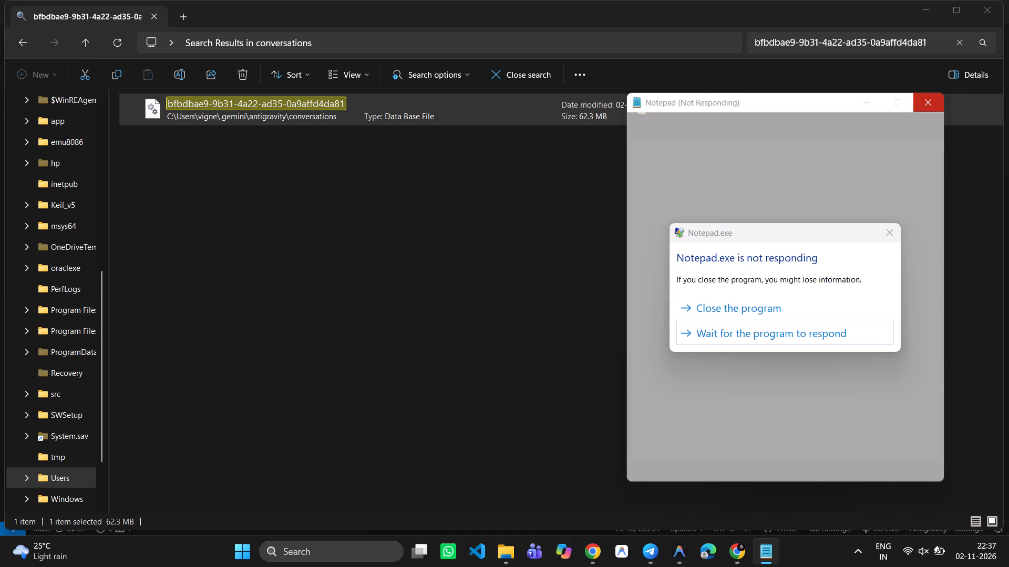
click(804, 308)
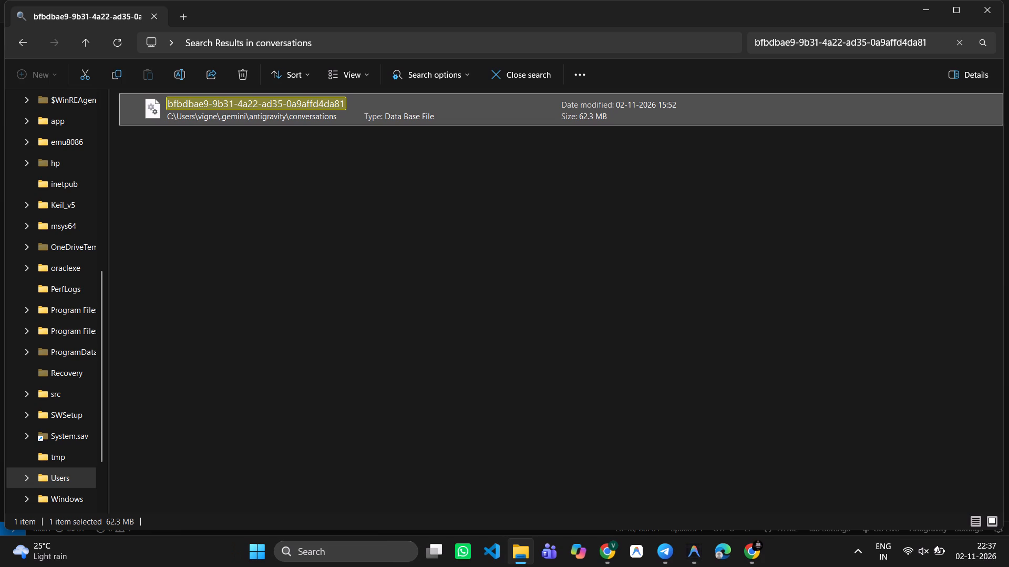
Open the found conversation database file again, choosing Word as the app.
click(712, 239)
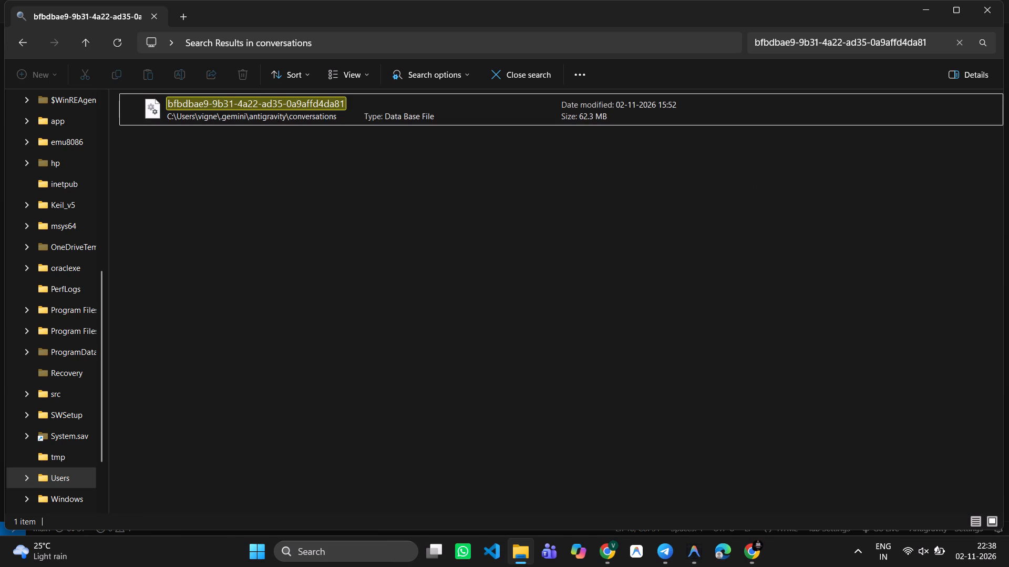
double_click(712, 113)
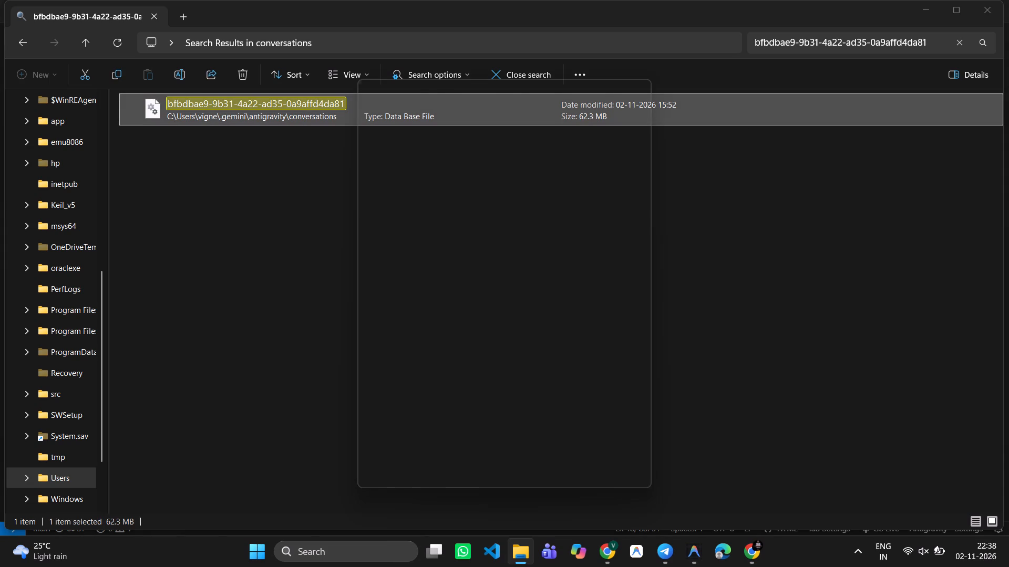
scroll(481, 339, down, 3)
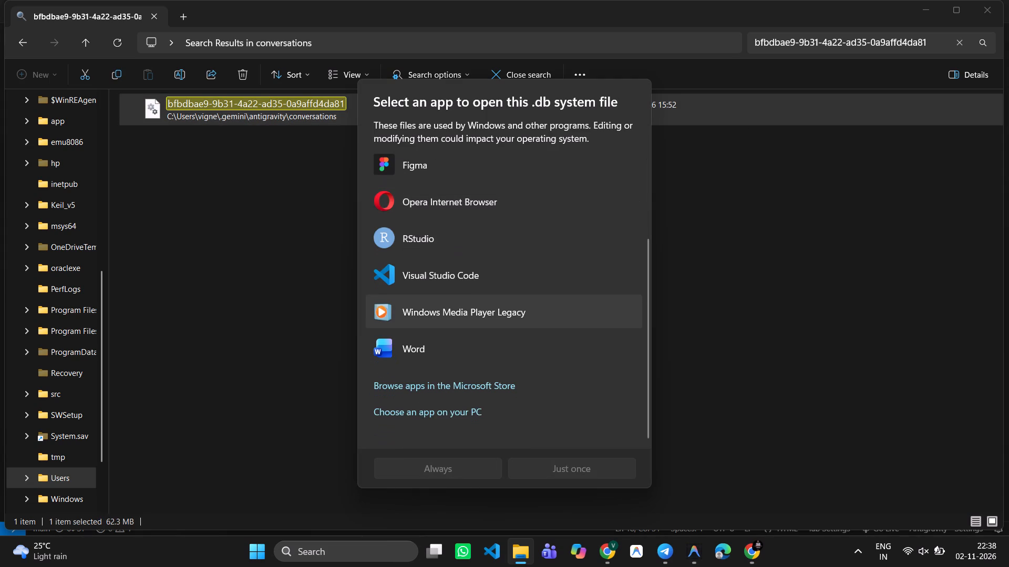
click(455, 365)
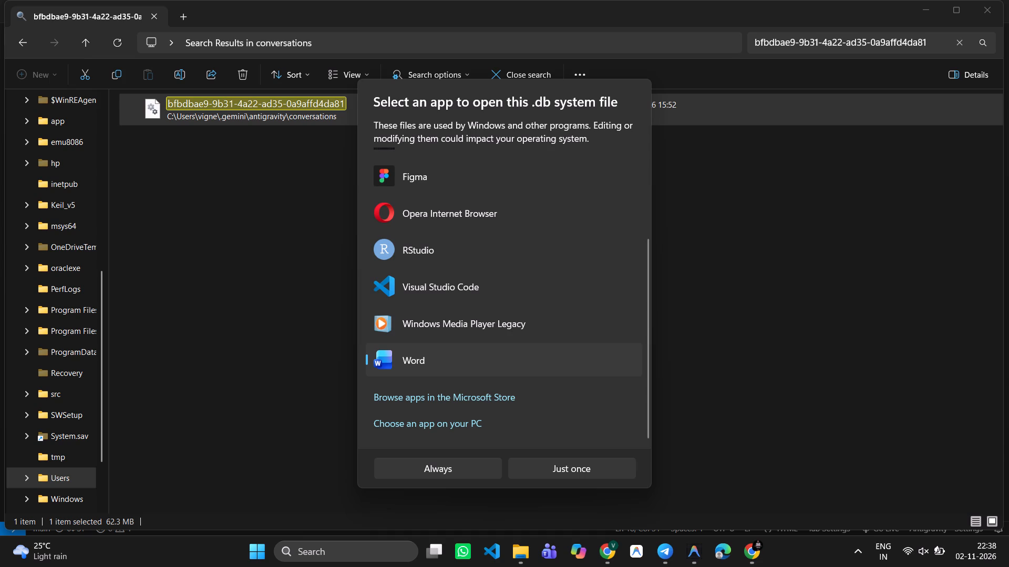